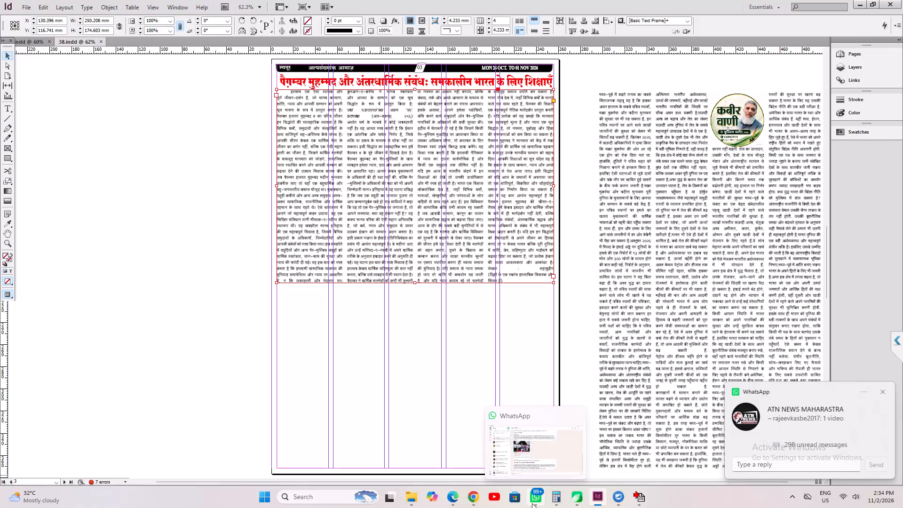
Open the InDesign document "text" from the JANPARMPARA folder inside the paper job folder.
{"action": "left_click", "coordinate": [243, 299]}
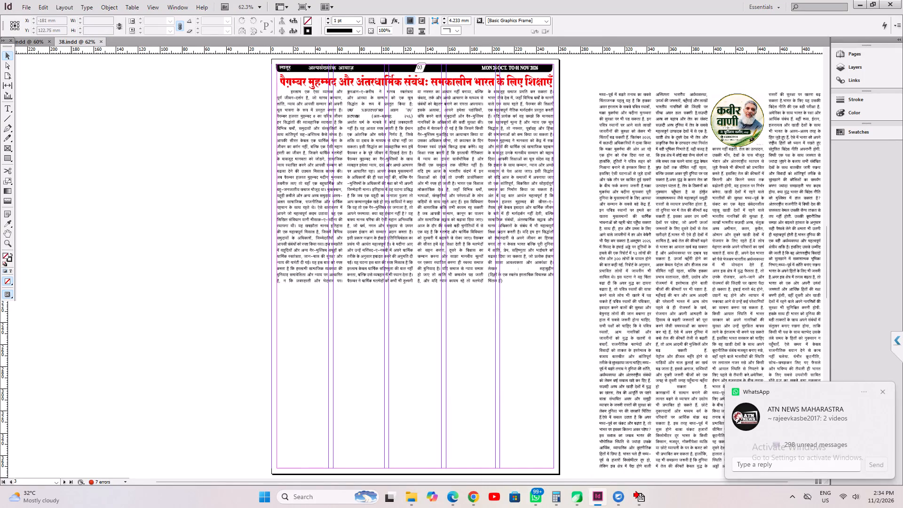
{"action": "left_click", "coordinate": [71, 193]}
{"action": "left_click", "coordinate": [23, 7]}
{"action": "left_click", "coordinate": [38, 32]}
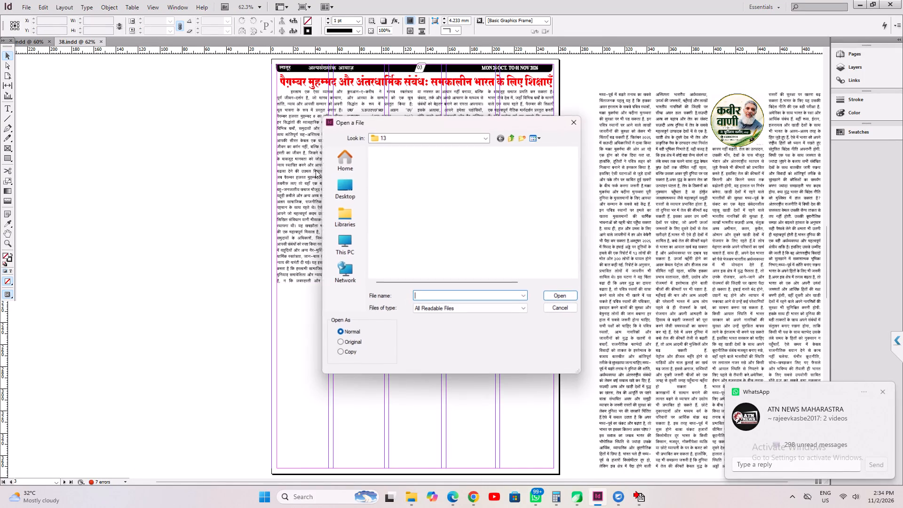
{"action": "left_click_drag", "start_coordinate": [417, 132], "coordinate": [420, 137]}
{"action": "left_click", "coordinate": [428, 137]}
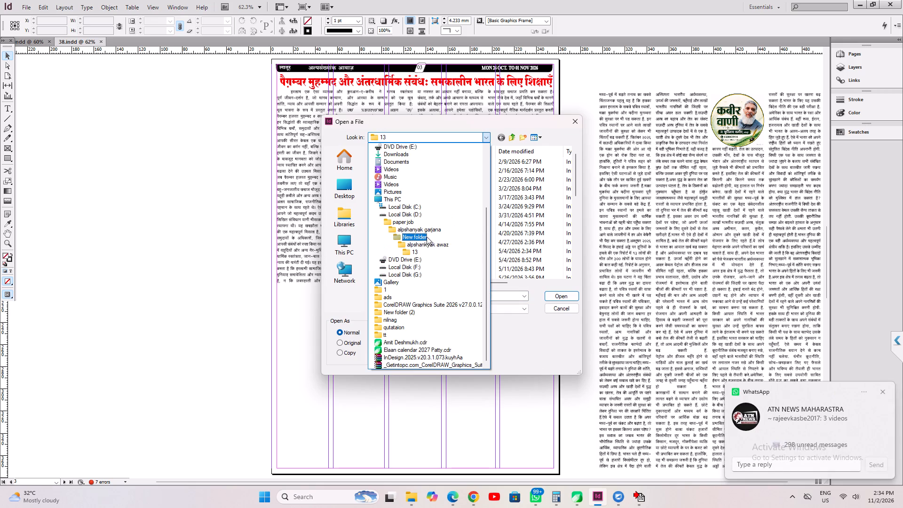
{"action": "left_click", "coordinate": [424, 223]}
{"action": "left_click", "coordinate": [392, 217]}
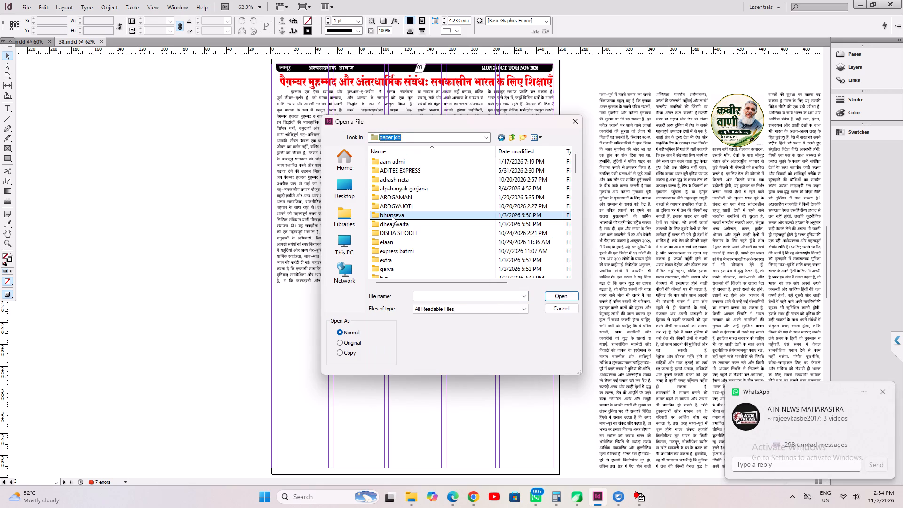
{"action": "key", "text": "Down"}
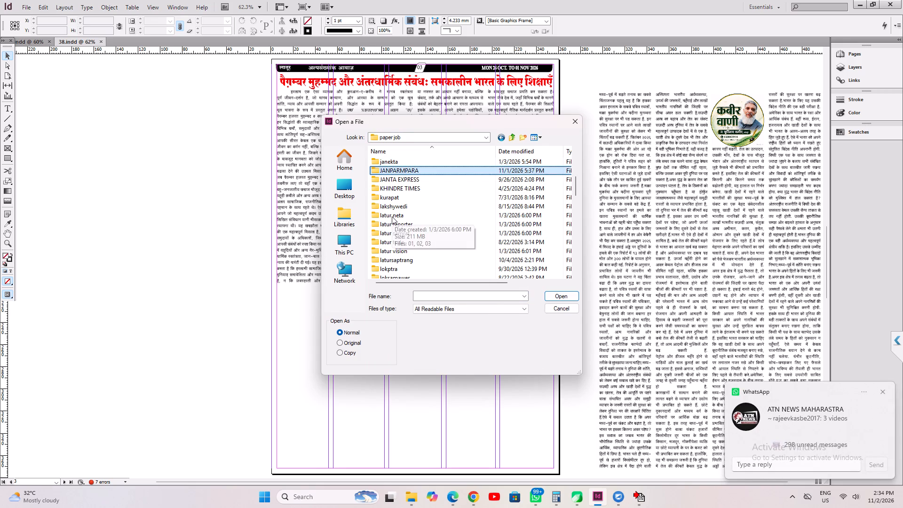
{"action": "key", "text": "Return"}
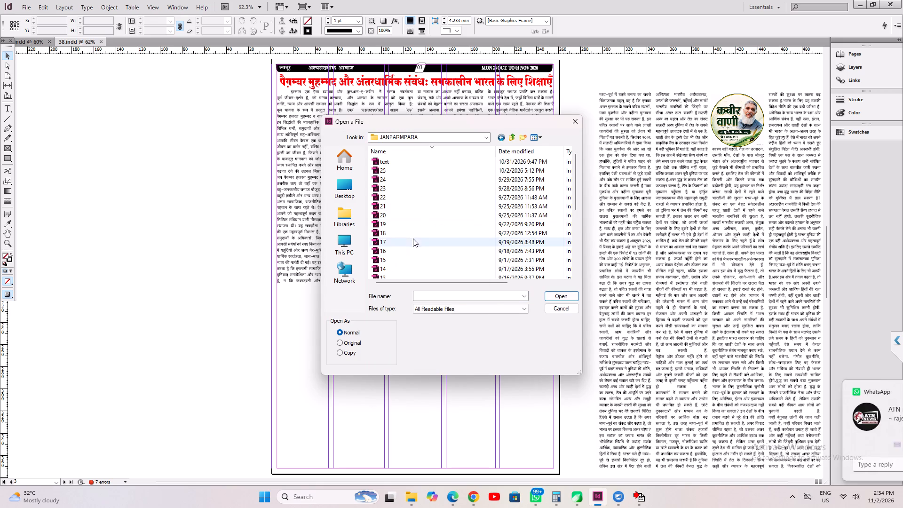
{"action": "scroll", "coordinate": [406, 258], "scroll_direction": "down", "scroll_amount": 10}
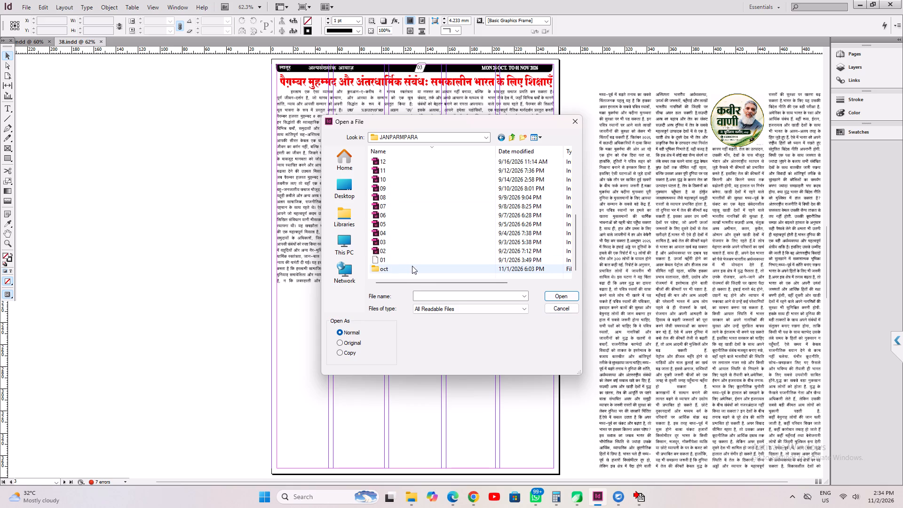
{"action": "scroll", "coordinate": [401, 206], "scroll_direction": "up", "scroll_amount": 9}
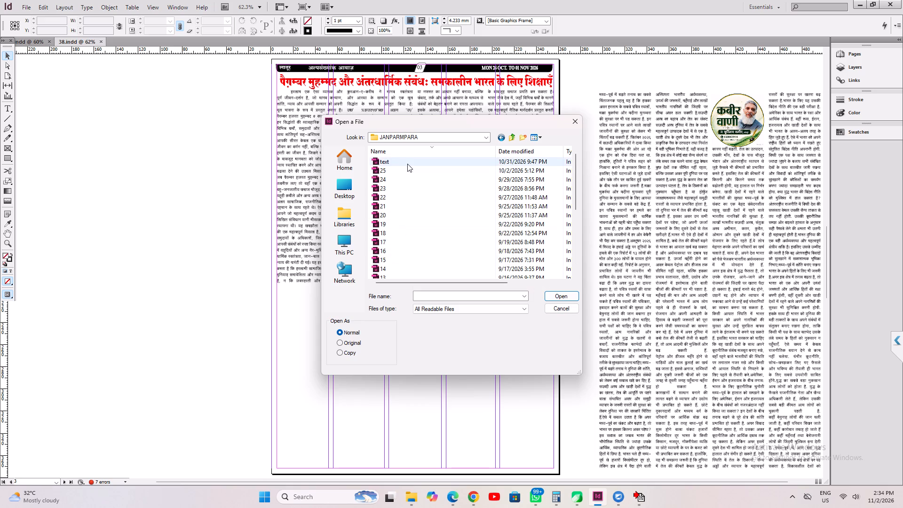
{"action": "double_click", "coordinate": [407, 162]}
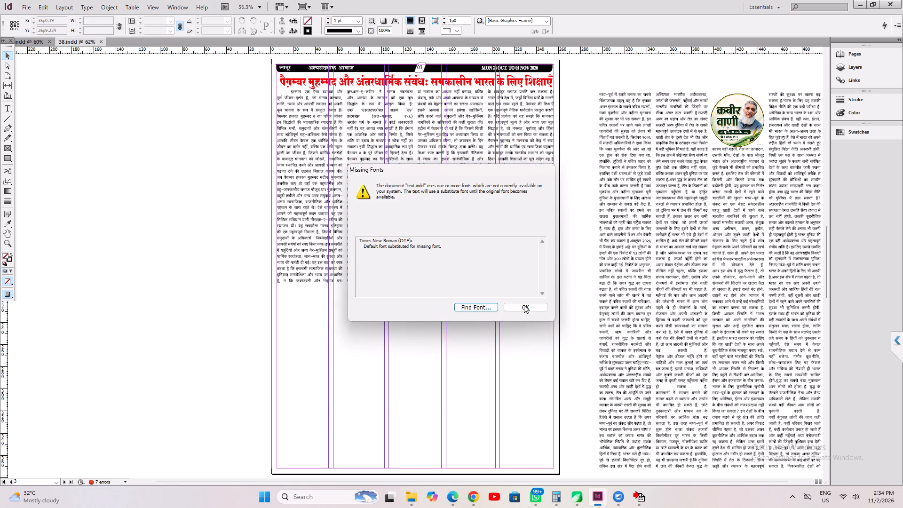
Dismiss the missing-fonts notice for text.indd and copy the whole newspaper article layout on its page.
{"action": "left_click", "coordinate": [524, 305]}
{"action": "left_click_drag", "start_coordinate": [226, 79], "coordinate": [607, 397]}
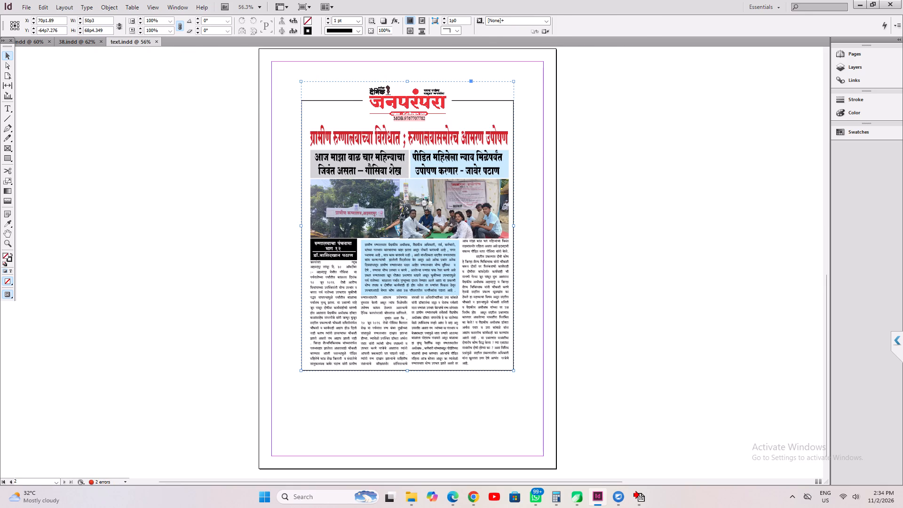
{"action": "key", "text": "ctrl+c"}
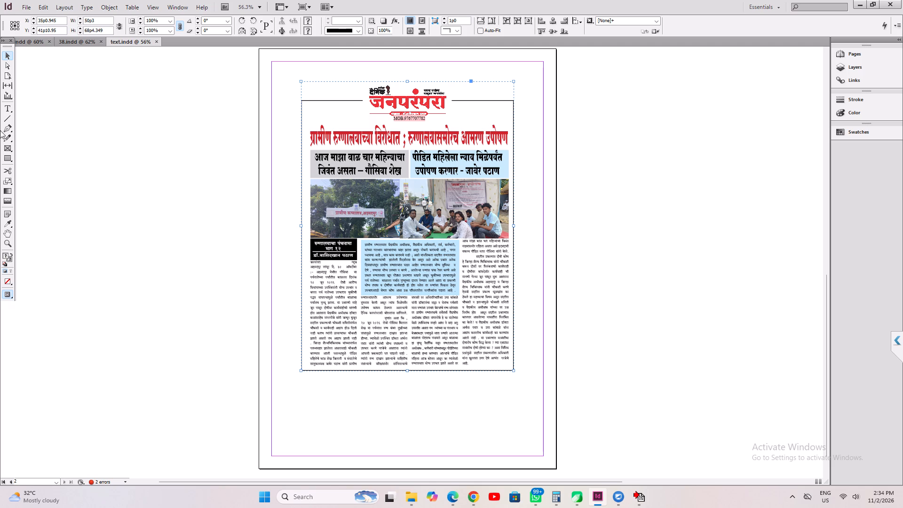
Create a new one-page document with the default Letter print settings and paste the copied article into it.
{"action": "left_click", "coordinate": [24, 0]}
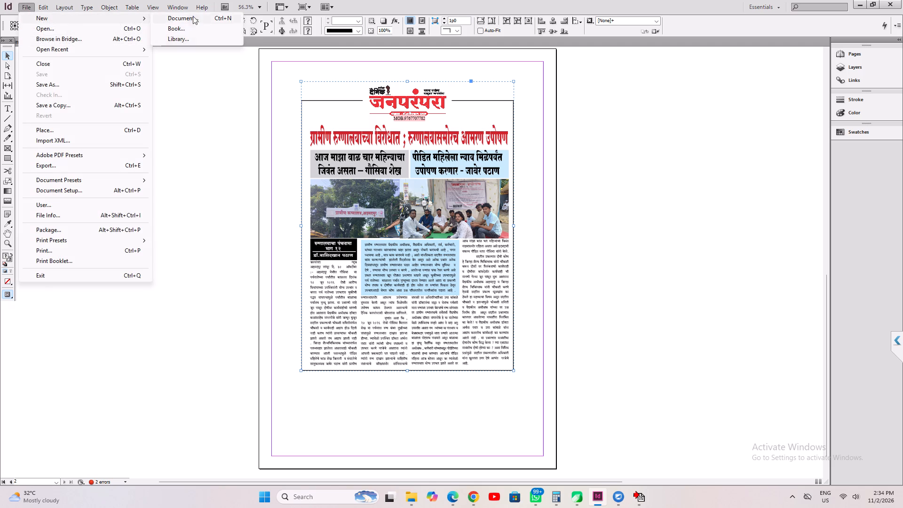
{"action": "left_click", "coordinate": [202, 16]}
{"action": "left_click", "coordinate": [531, 173]}
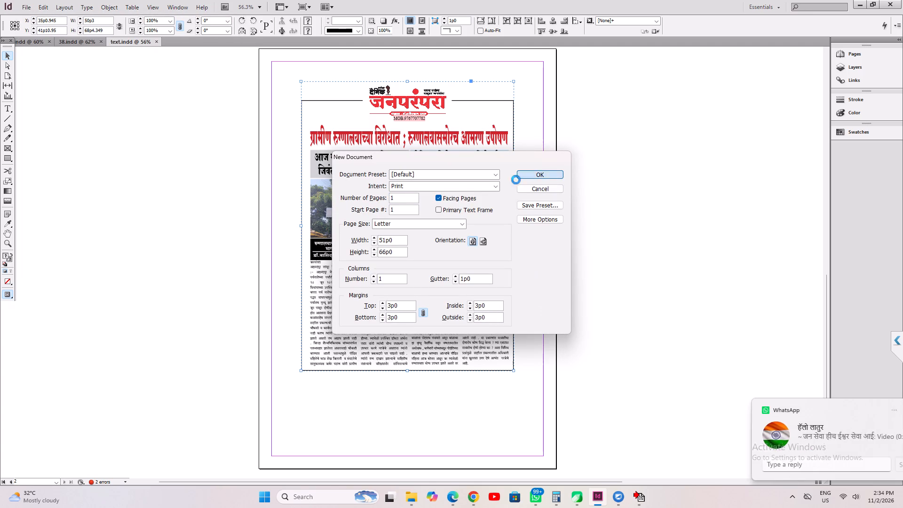
{"action": "right_click", "coordinate": [208, 135]}
{"action": "left_click", "coordinate": [265, 140]}
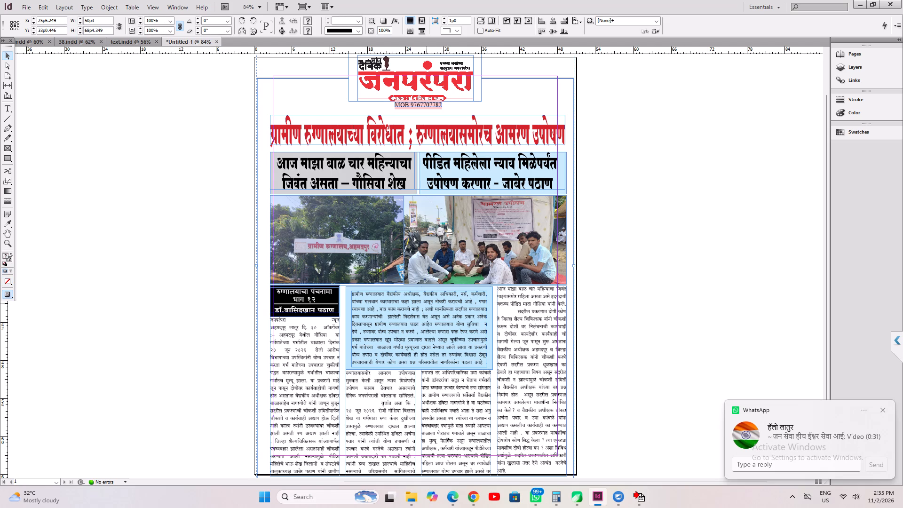
Scale the pasted article down to about 40p1 wide by 54p6 high and centre it on the page at 25p6, 33p0.
{"action": "left_click_drag", "start_coordinate": [255, 266], "coordinate": [321, 266], "text": "ctrl+shift"}
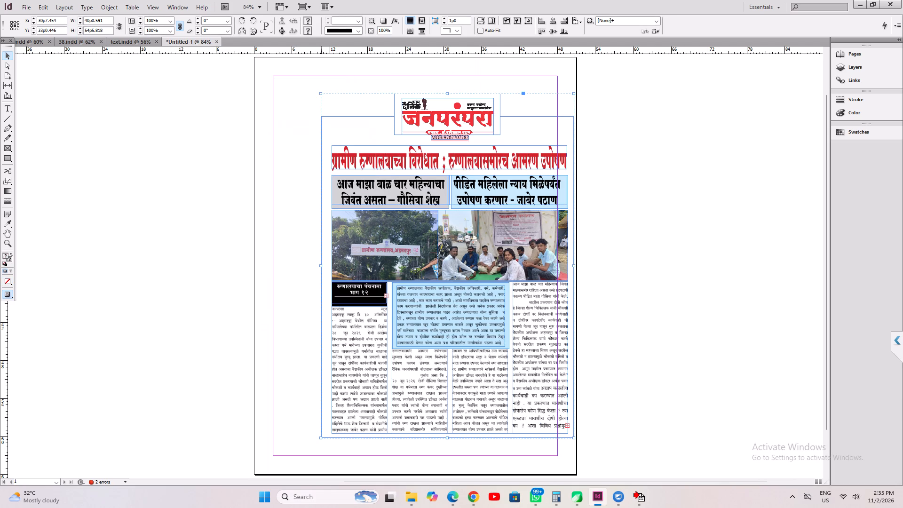
{"action": "left_click_drag", "start_coordinate": [475, 400], "coordinate": [429, 423], "text": "shift"}
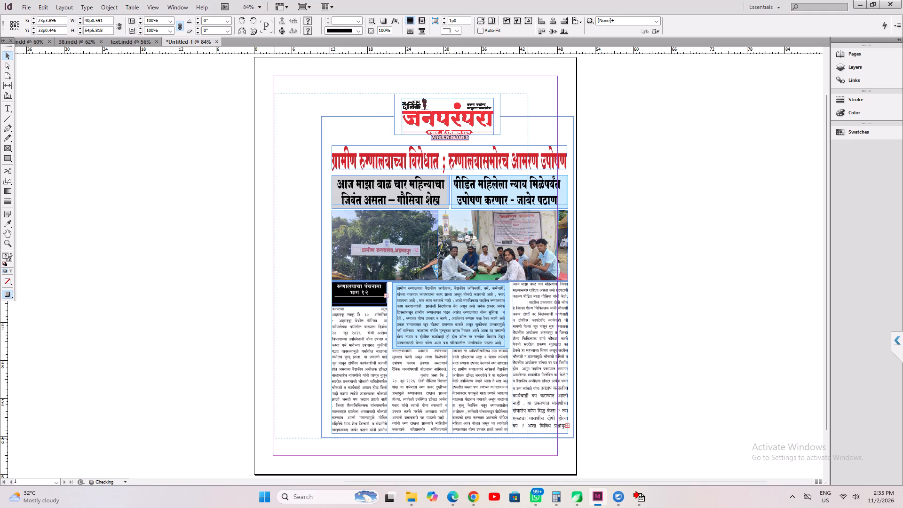
{"action": "left_click_drag", "start_coordinate": [429, 423], "coordinate": [432, 424], "text": "shift"}
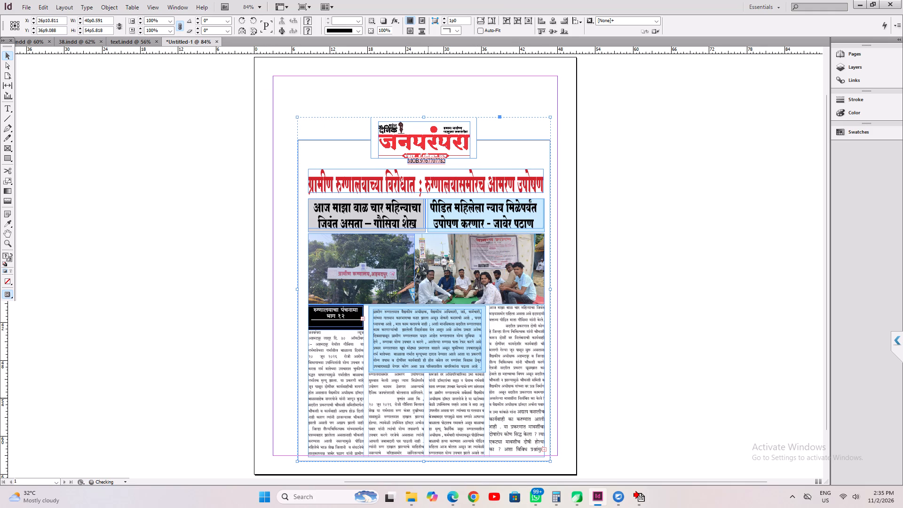
{"action": "left_click_drag", "start_coordinate": [428, 397], "coordinate": [425, 377]}
{"action": "left_click_drag", "start_coordinate": [425, 377], "coordinate": [418, 373]}
{"action": "left_click", "coordinate": [605, 395]}
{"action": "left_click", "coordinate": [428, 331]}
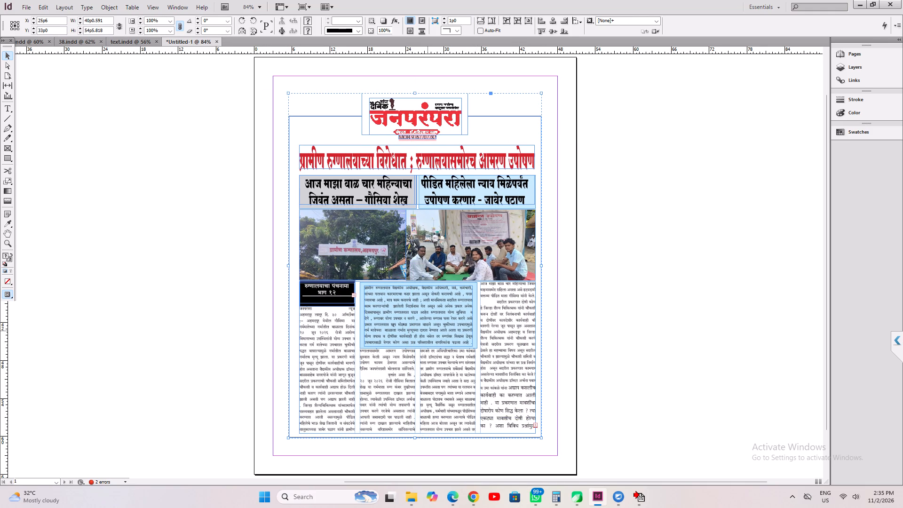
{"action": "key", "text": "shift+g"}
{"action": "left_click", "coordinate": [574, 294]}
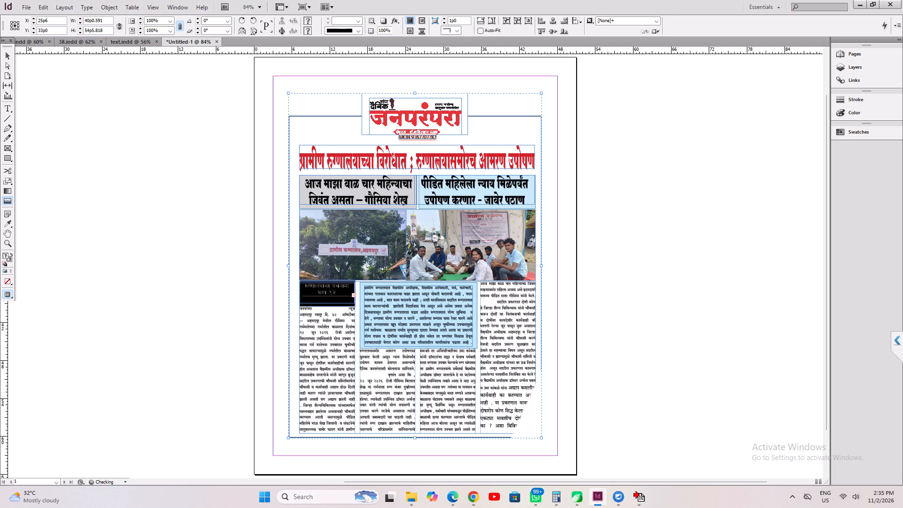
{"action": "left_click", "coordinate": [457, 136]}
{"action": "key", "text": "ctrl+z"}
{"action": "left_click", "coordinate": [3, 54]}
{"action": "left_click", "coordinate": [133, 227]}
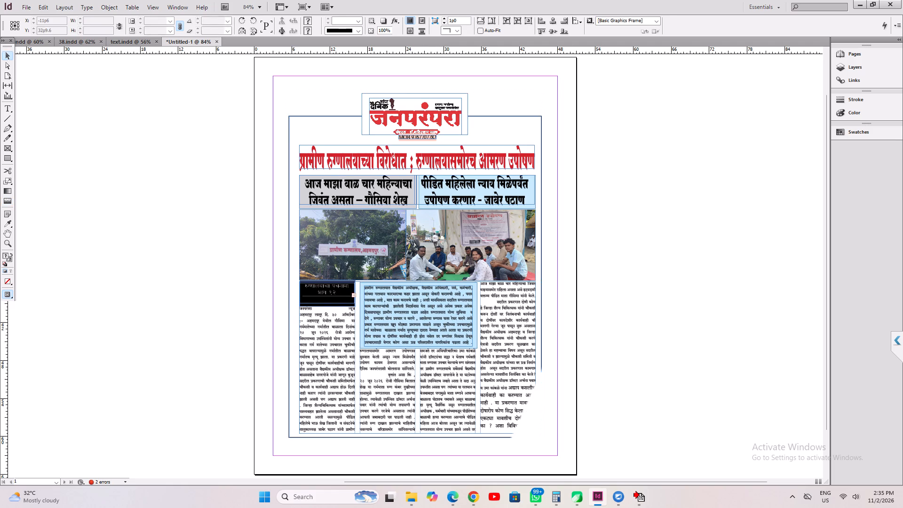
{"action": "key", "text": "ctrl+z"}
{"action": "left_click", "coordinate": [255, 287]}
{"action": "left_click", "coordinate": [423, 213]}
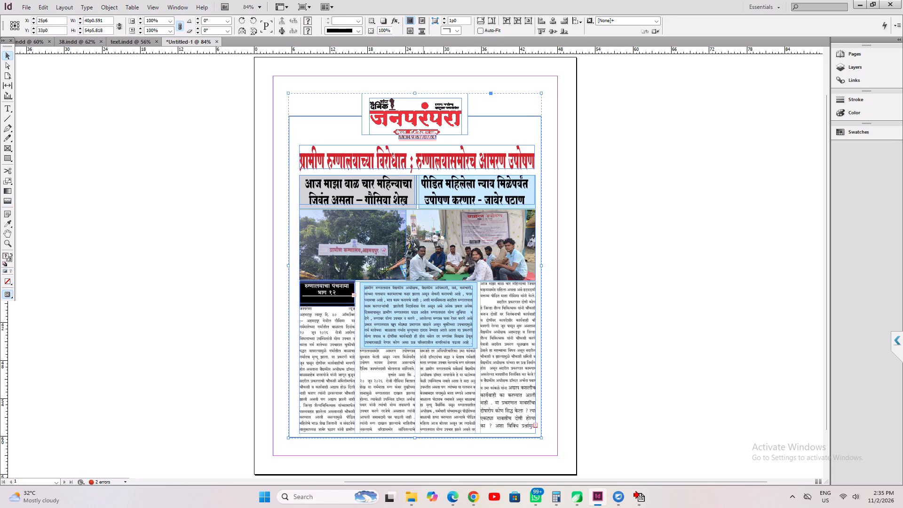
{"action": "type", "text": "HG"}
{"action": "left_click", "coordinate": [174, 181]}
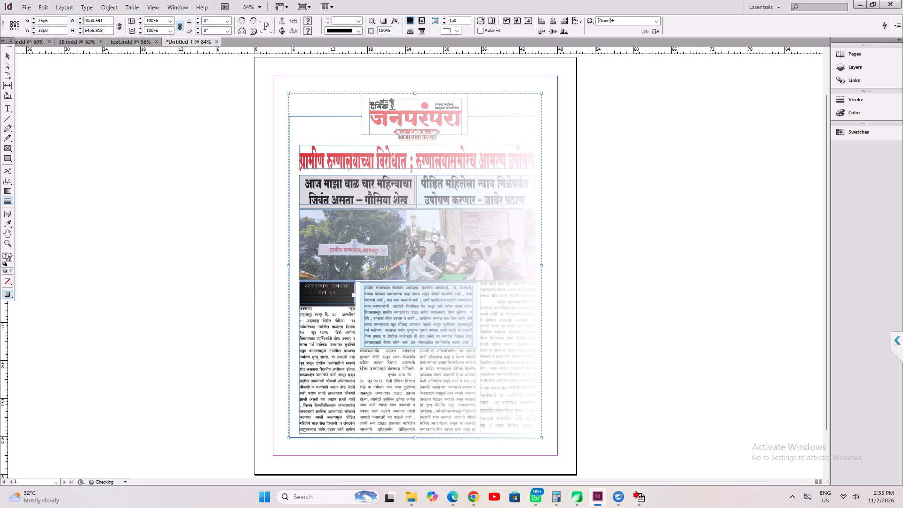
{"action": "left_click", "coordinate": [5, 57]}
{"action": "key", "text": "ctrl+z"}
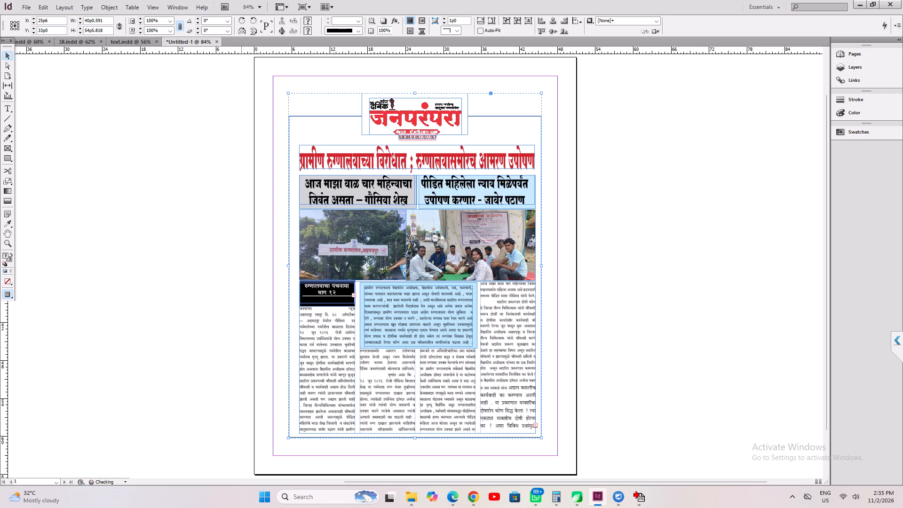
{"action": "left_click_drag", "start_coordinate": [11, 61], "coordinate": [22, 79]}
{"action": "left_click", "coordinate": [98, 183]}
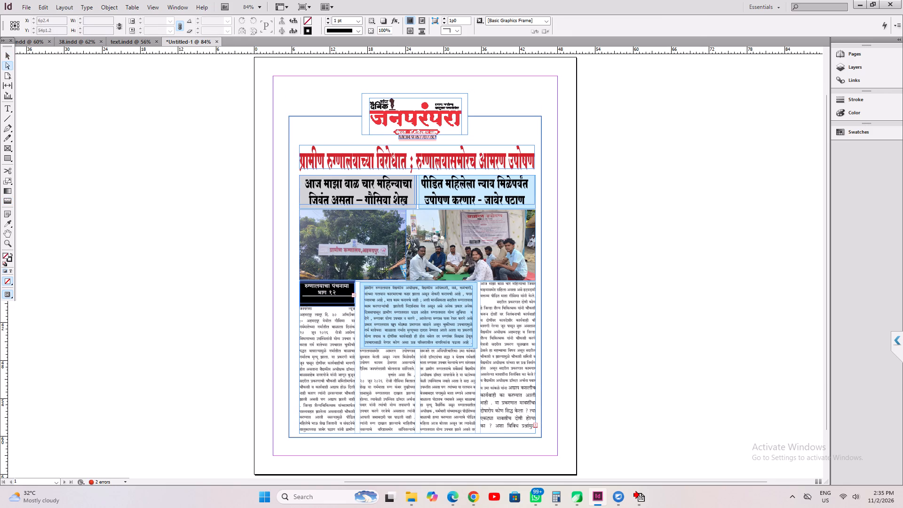
Create another blank document with the default Letter print settings, and return to the document holding the article.
{"action": "left_click", "coordinate": [24, 3]}
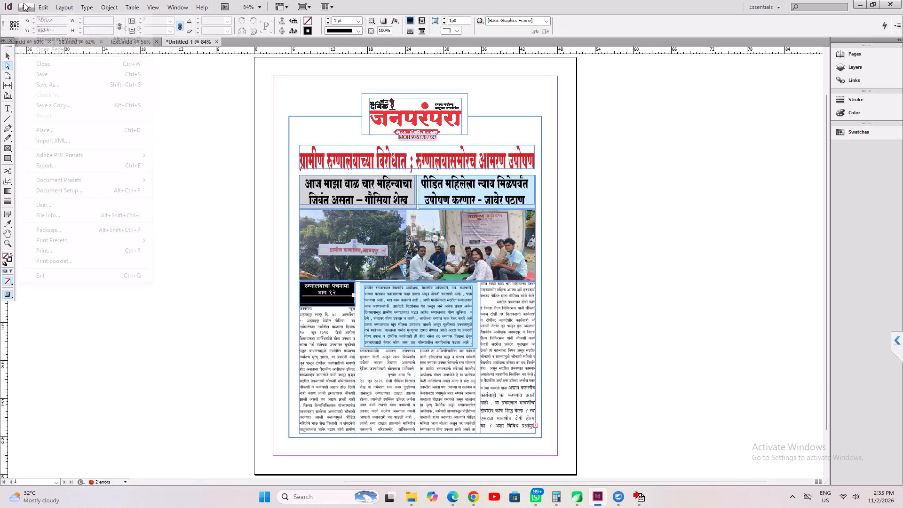
{"action": "left_click", "coordinate": [30, 16]}
{"action": "left_click", "coordinate": [188, 17]}
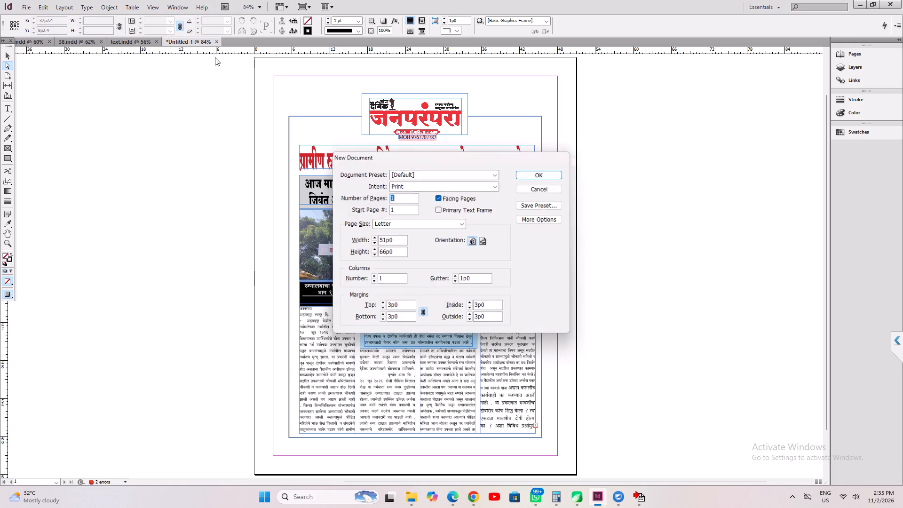
{"action": "left_click", "coordinate": [533, 175]}
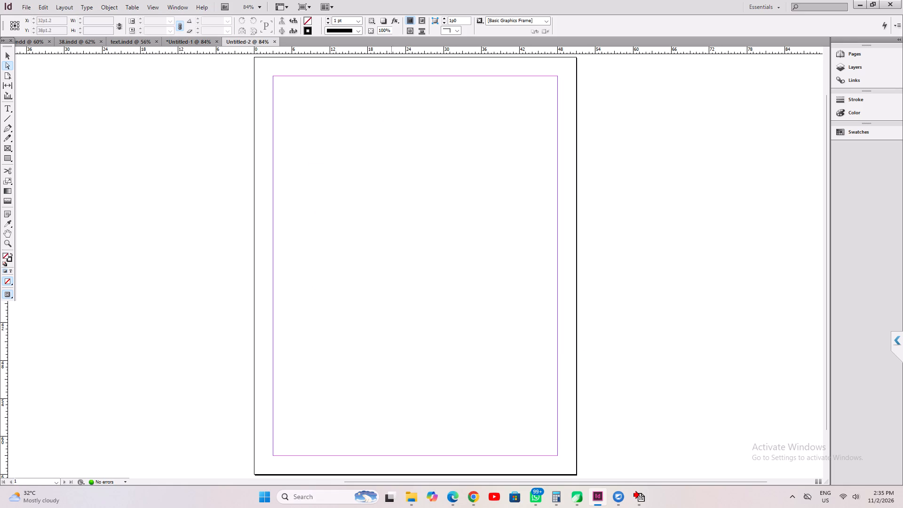
{"action": "left_click", "coordinate": [189, 39]}
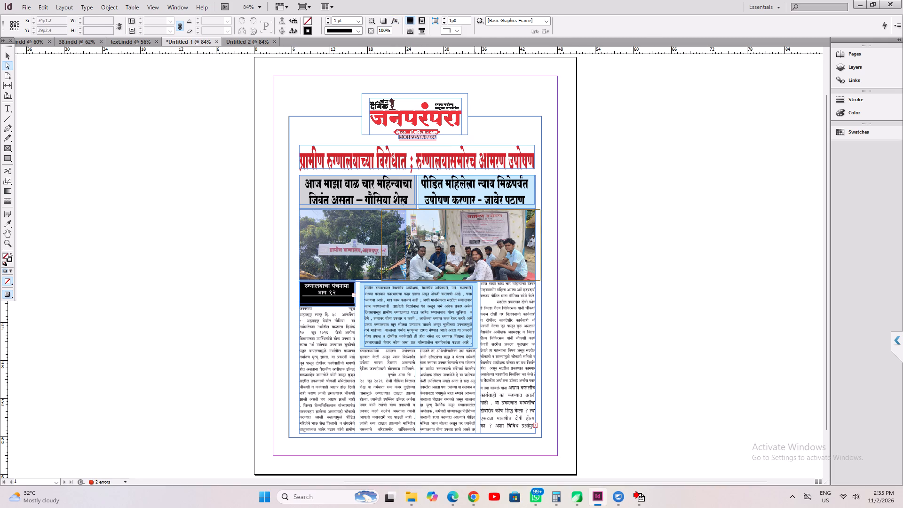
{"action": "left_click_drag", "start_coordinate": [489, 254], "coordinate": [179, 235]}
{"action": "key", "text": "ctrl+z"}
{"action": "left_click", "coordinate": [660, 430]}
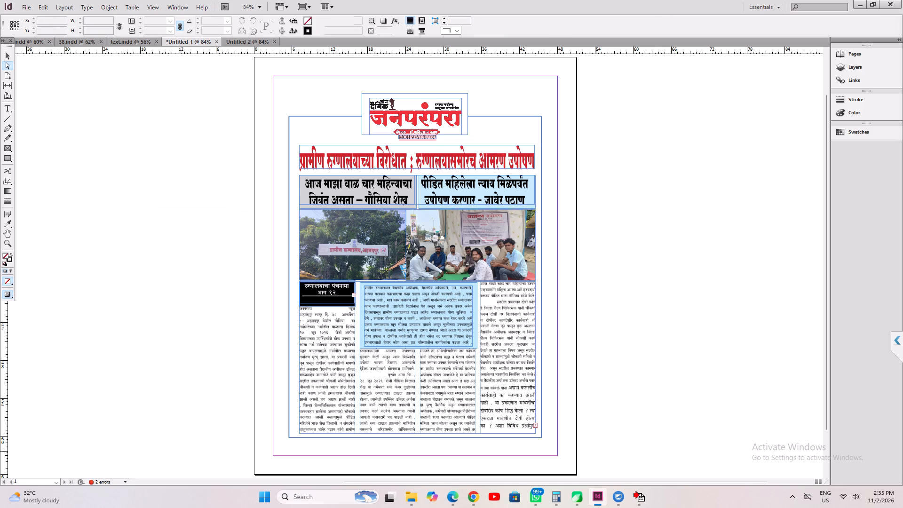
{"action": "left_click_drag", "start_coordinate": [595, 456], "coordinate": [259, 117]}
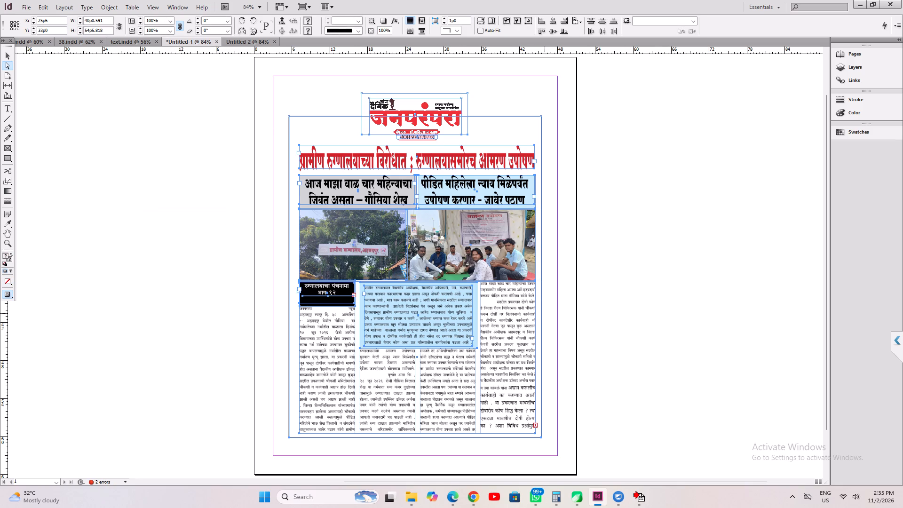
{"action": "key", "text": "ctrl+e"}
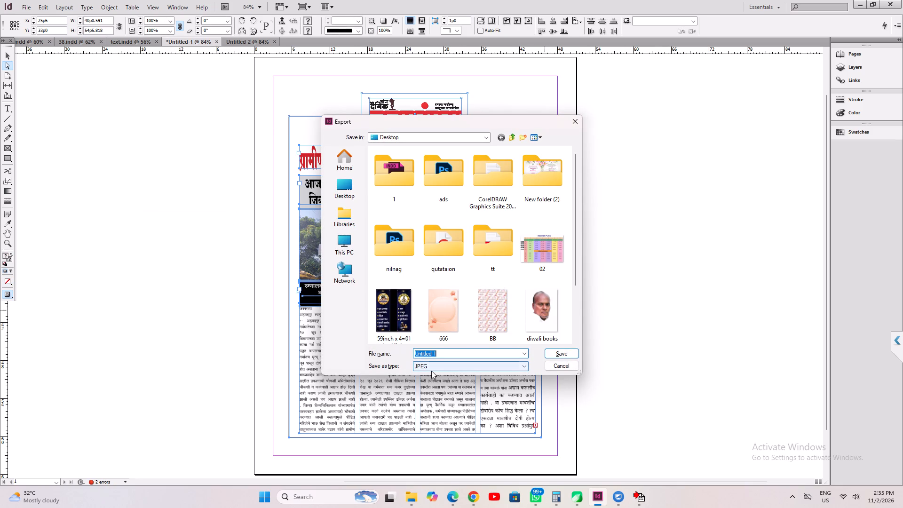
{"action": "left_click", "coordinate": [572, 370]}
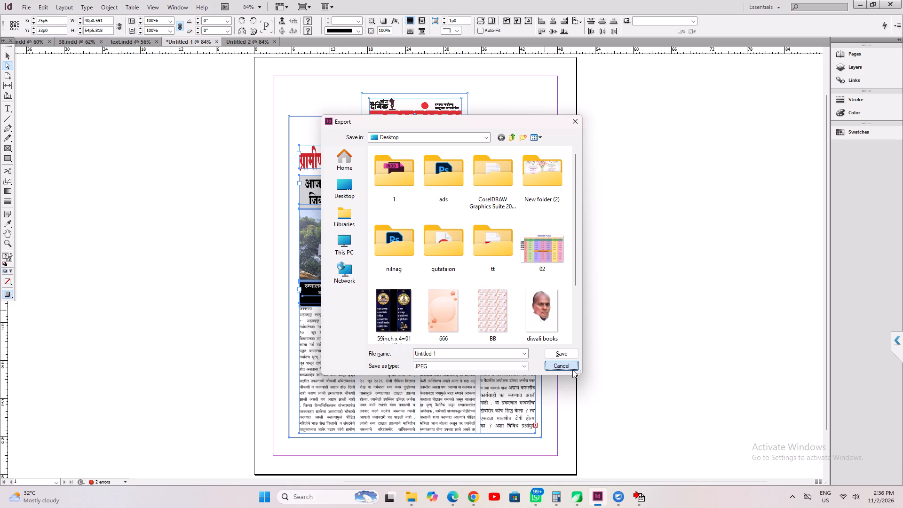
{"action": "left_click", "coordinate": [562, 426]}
Select all of the article's elements on the page and group them.
{"action": "left_click_drag", "start_coordinate": [545, 446], "coordinate": [198, 105]}
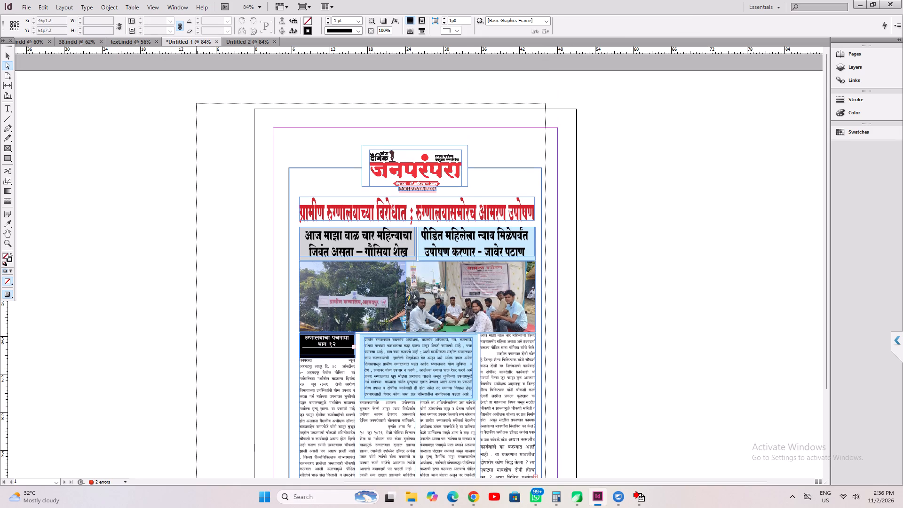
{"action": "left_click_drag", "start_coordinate": [198, 105], "coordinate": [223, 159]}
{"action": "scroll", "coordinate": [220, 159], "scroll_direction": "down", "scroll_amount": 3}
{"action": "left_click", "coordinate": [236, 272]}
{"action": "key", "text": "ctrl+a"}
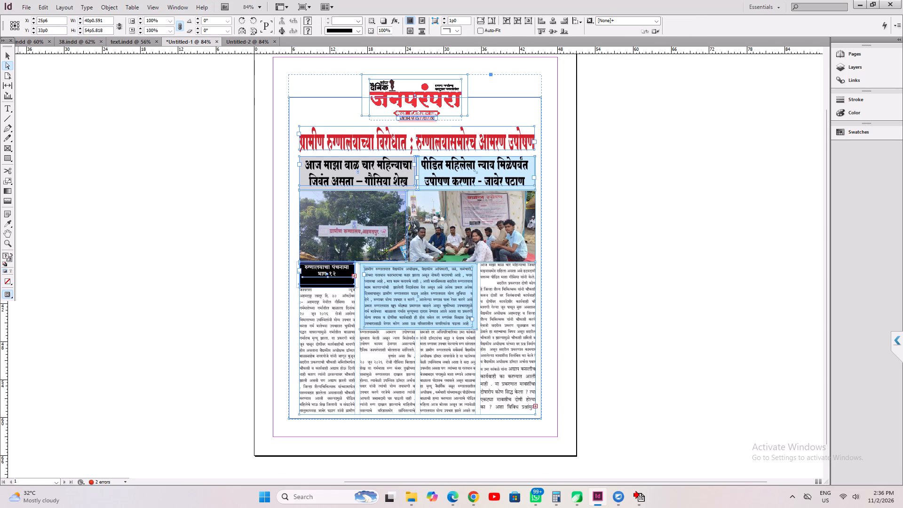
{"action": "left_click", "coordinate": [7, 58]}
{"action": "left_click", "coordinate": [51, 142]}
{"action": "key", "text": "ctrl+a"}
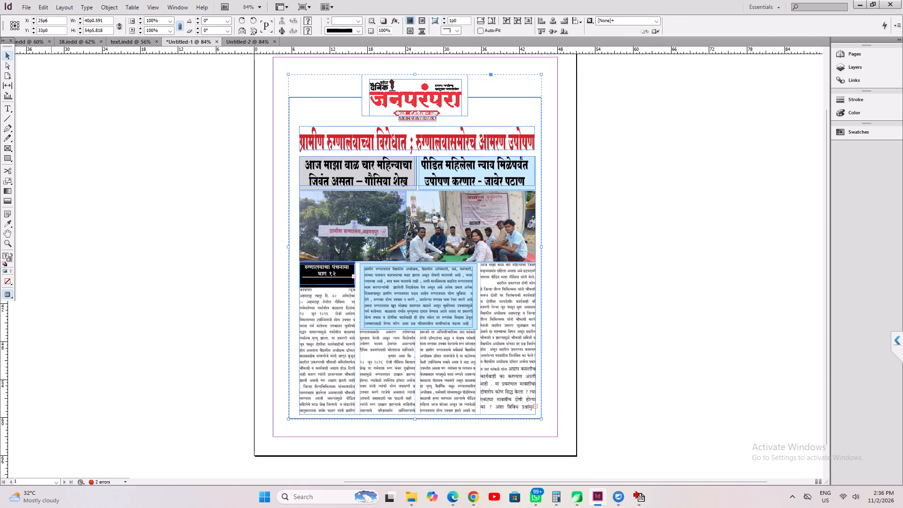
{"action": "key", "text": "ctrl+g"}
Export only the selected article to the Desktop as a JPEG named xxx, at medium quality, 600 ppi and RGB.
{"action": "key", "text": "ctrl+e"}
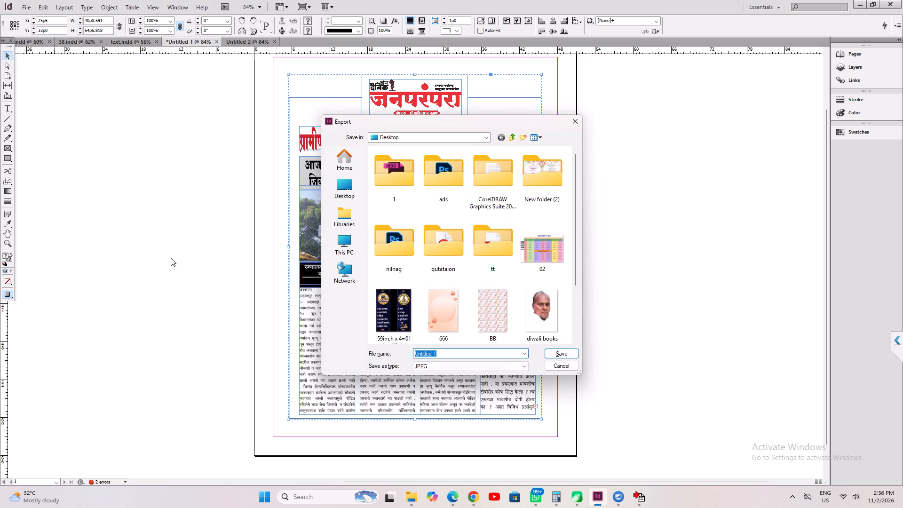
{"action": "left_click", "coordinate": [441, 367]}
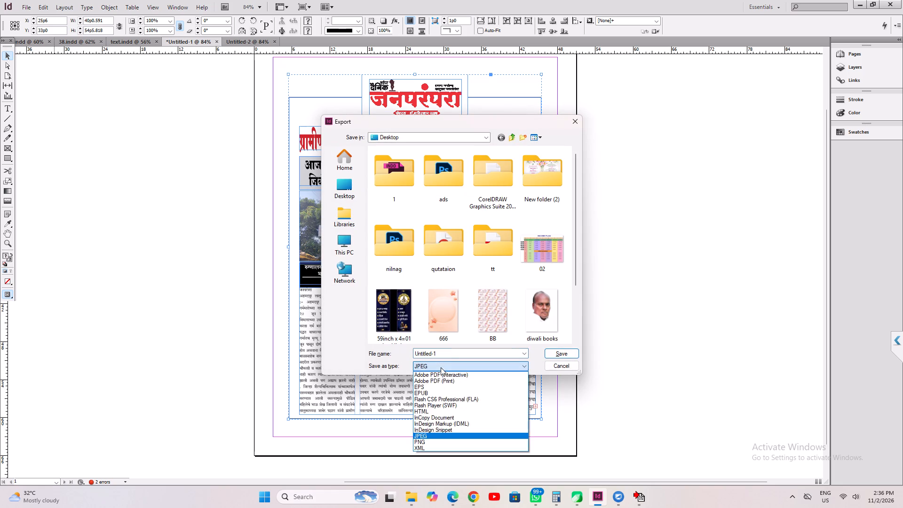
{"action": "left_click", "coordinate": [441, 367]}
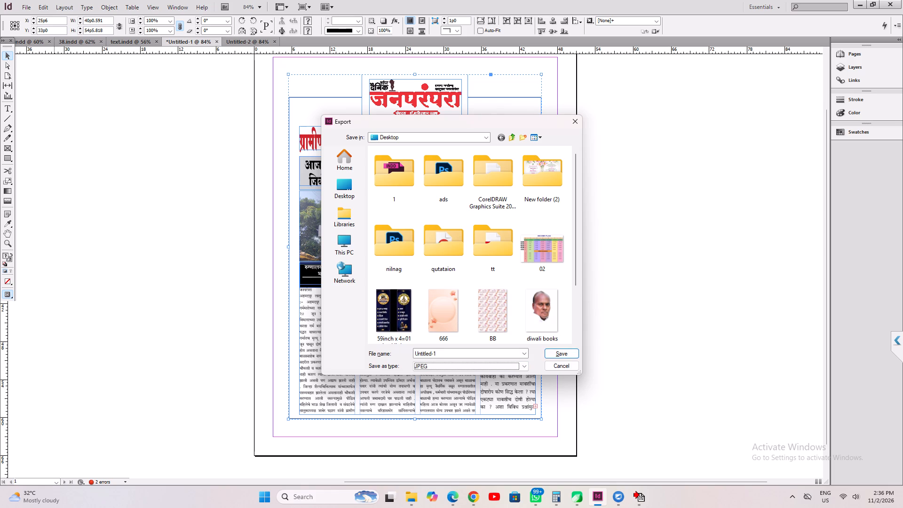
{"action": "left_click", "coordinate": [483, 352]}
{"action": "type", "text": "xxx"}
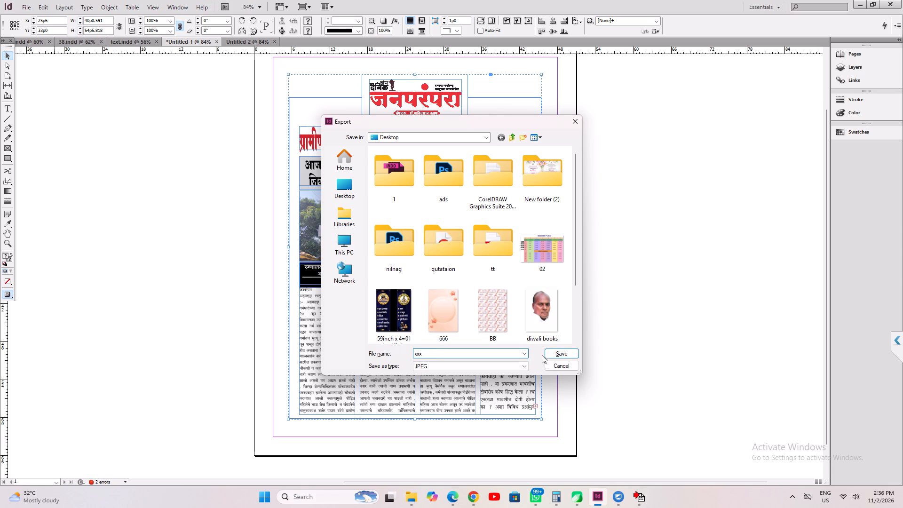
{"action": "left_click", "coordinate": [559, 350]}
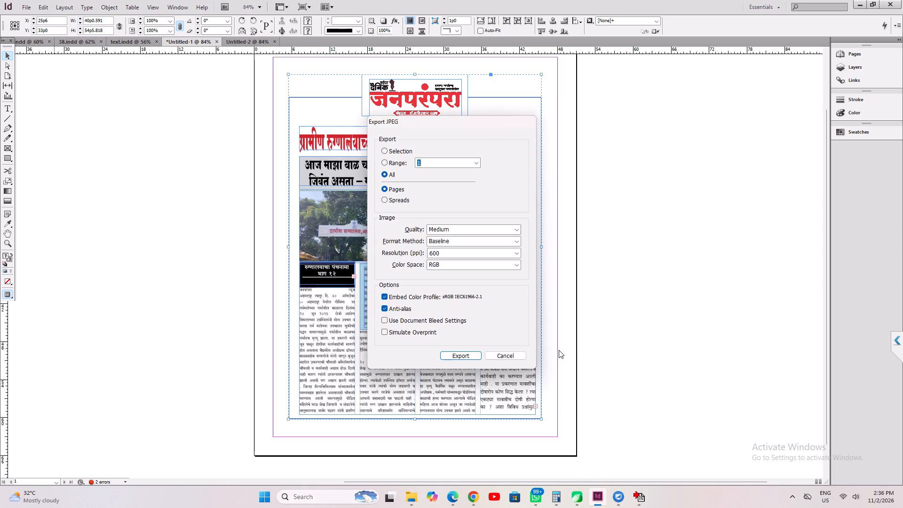
{"action": "left_click", "coordinate": [393, 153]}
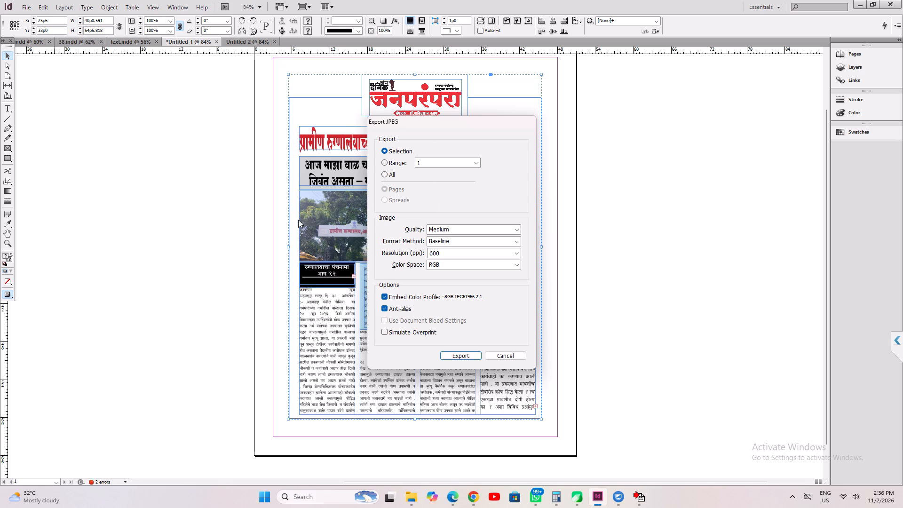
{"action": "left_click", "coordinate": [465, 356]}
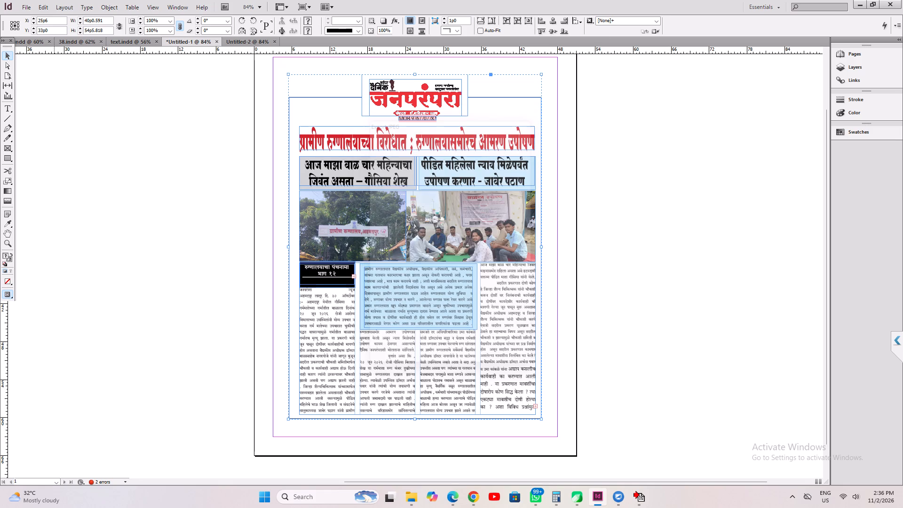
Open the exported xxx image from the Desktop to check it, close it and return to InDesign.
{"action": "left_click", "coordinate": [607, 275]}
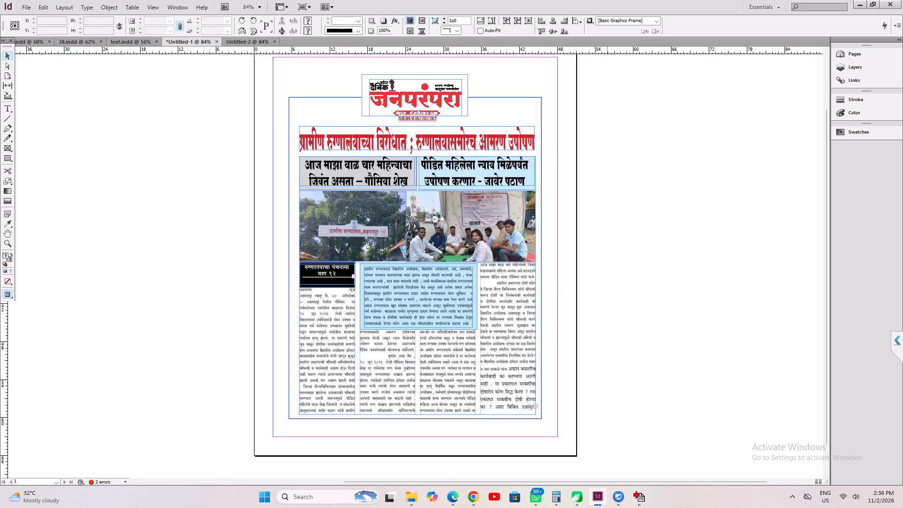
{"action": "key", "text": "super+d"}
{"action": "double_click", "coordinate": [166, 405]}
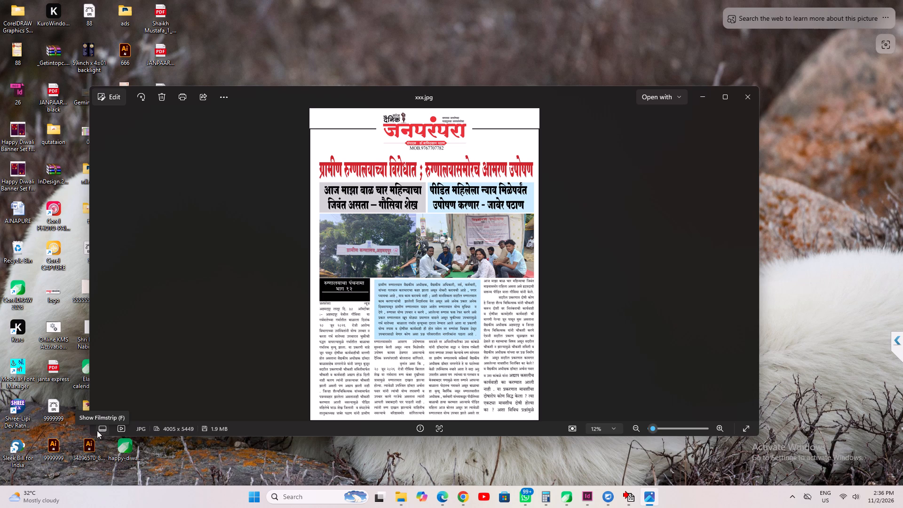
{"action": "left_click", "coordinate": [748, 104]}
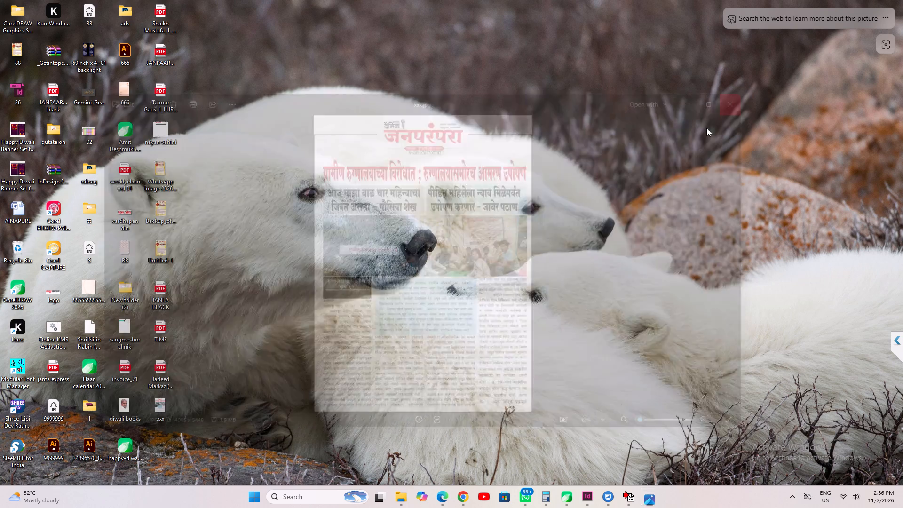
{"action": "left_click", "coordinate": [588, 500]}
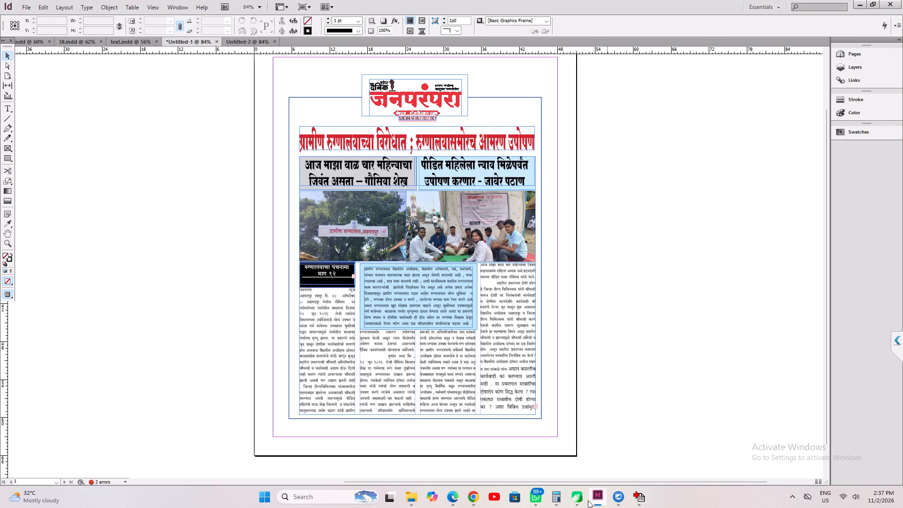
Move the grouped article straight up to about Y 31p7.7 and ungroup it.
{"action": "left_click", "coordinate": [693, 272]}
{"action": "left_click", "coordinate": [462, 266]}
{"action": "left_click_drag", "start_coordinate": [474, 253], "coordinate": [475, 245]}
{"action": "left_click", "coordinate": [629, 256]}
{"action": "left_click", "coordinate": [460, 206]}
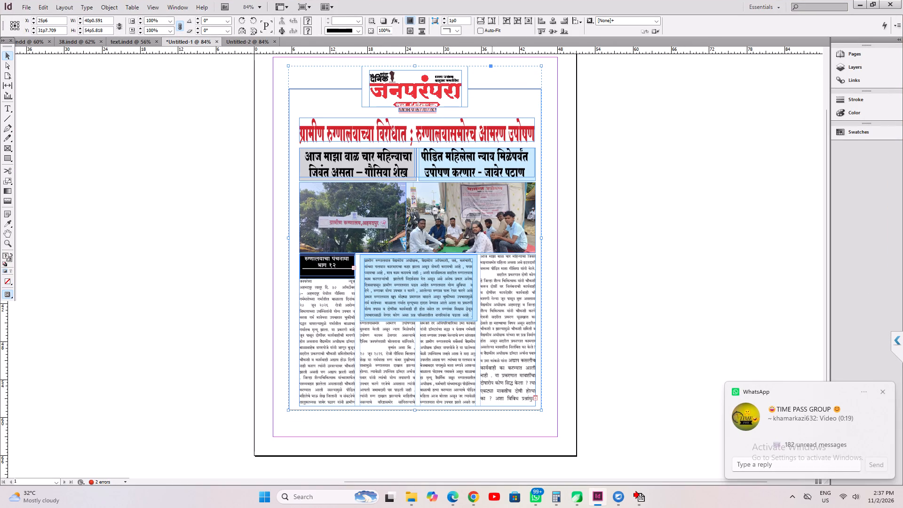
{"action": "key", "text": "ctrl+shift+g"}
Delete the red newspaper masthead logo and its mobile number from the head of the article, leaving the white frame.
{"action": "left_click", "coordinate": [593, 140]}
{"action": "left_click", "coordinate": [405, 89]}
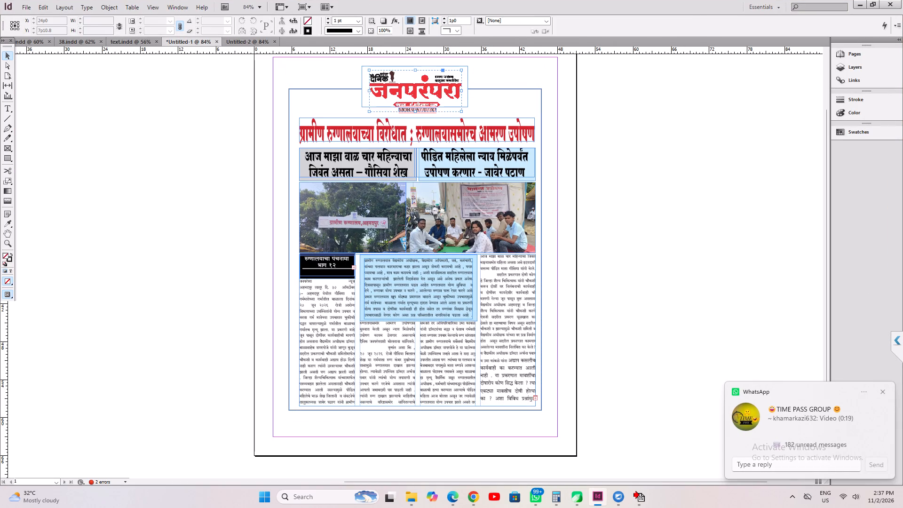
{"action": "left_click", "coordinate": [649, 156]}
{"action": "left_click", "coordinate": [438, 92]}
{"action": "key", "text": "Delete"}
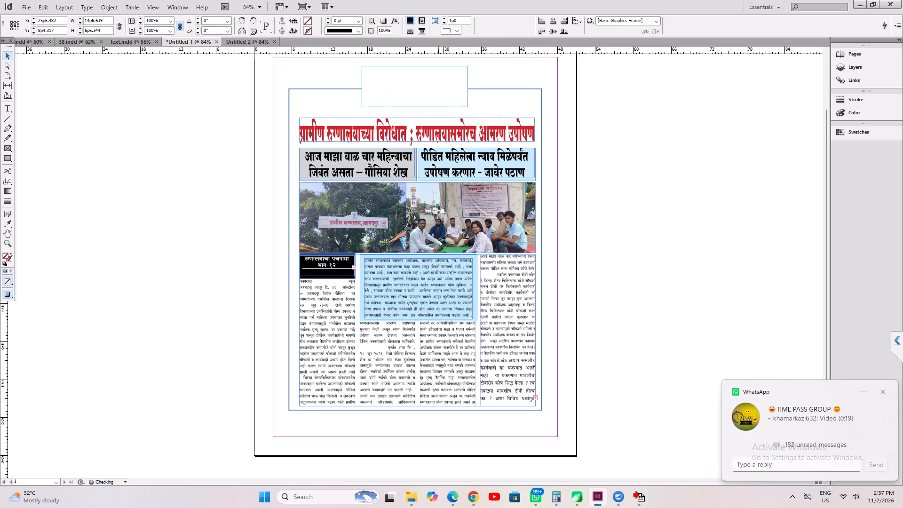
Change the document's page size to A4.
{"action": "left_click", "coordinate": [28, 6]}
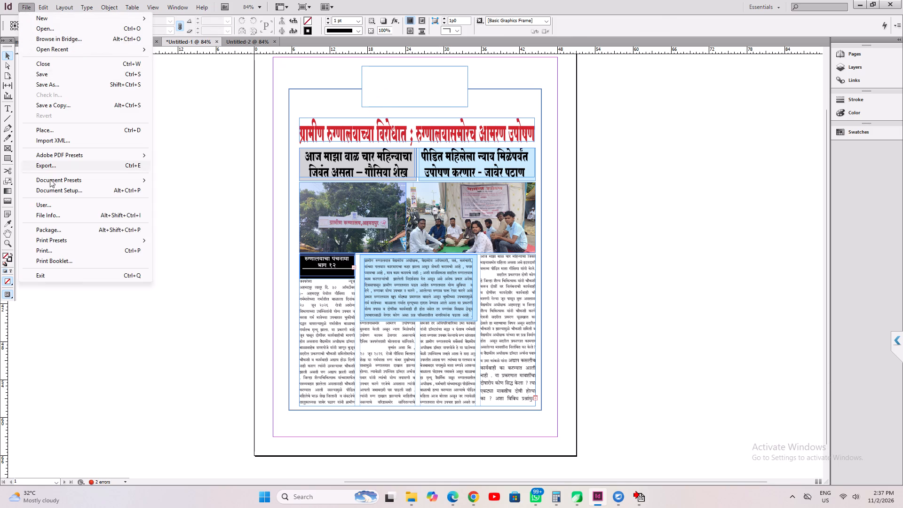
{"action": "left_click_drag", "start_coordinate": [60, 261], "coordinate": [59, 201]}
{"action": "left_click_drag", "start_coordinate": [59, 201], "coordinate": [59, 189]}
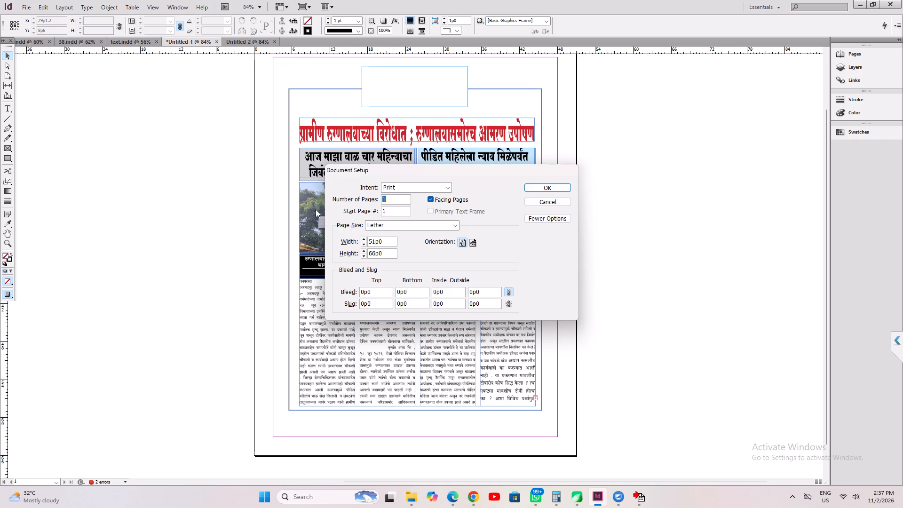
{"action": "left_click", "coordinate": [399, 227]}
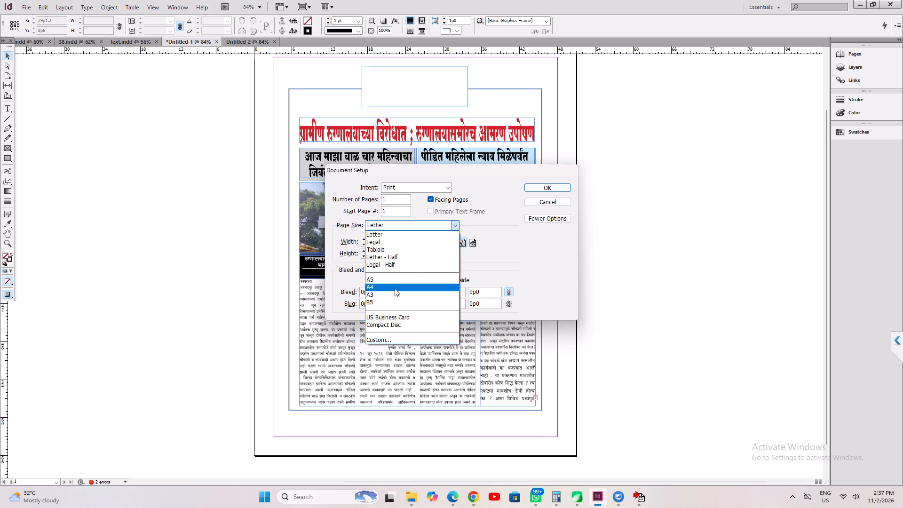
{"action": "left_click", "coordinate": [395, 288]}
{"action": "left_click", "coordinate": [539, 190]}
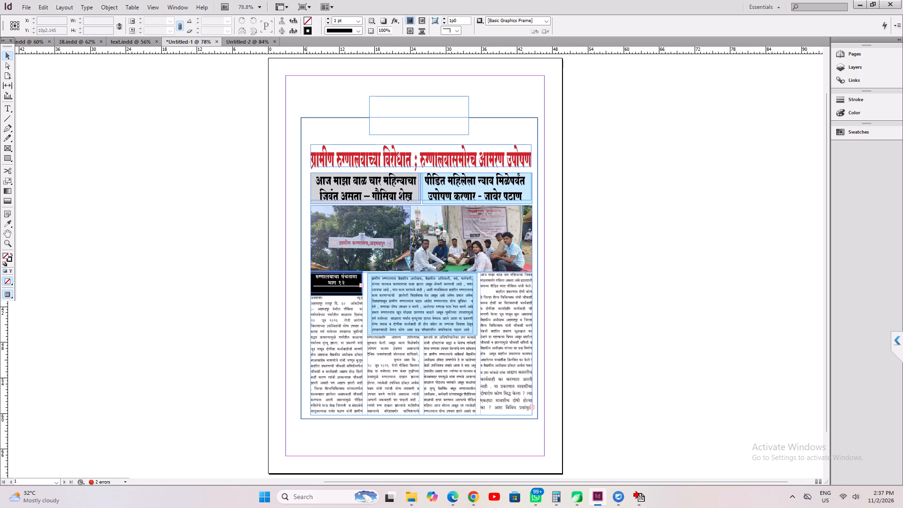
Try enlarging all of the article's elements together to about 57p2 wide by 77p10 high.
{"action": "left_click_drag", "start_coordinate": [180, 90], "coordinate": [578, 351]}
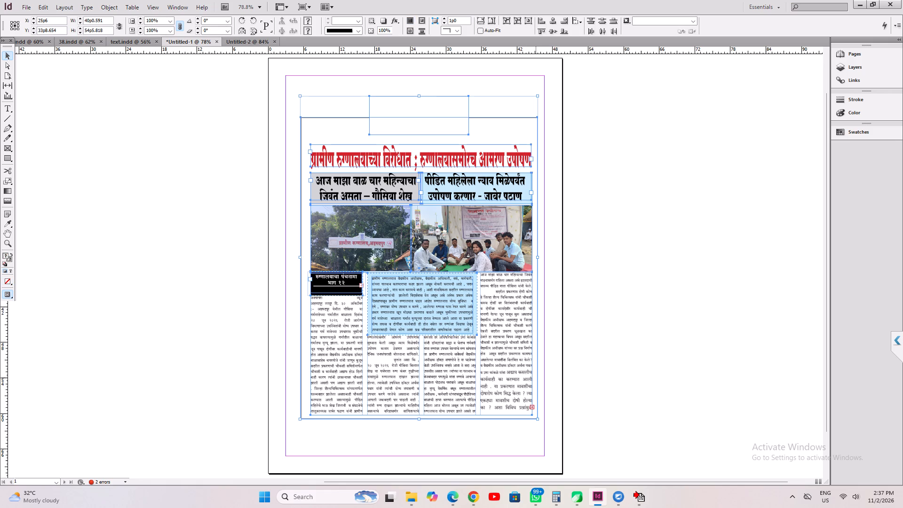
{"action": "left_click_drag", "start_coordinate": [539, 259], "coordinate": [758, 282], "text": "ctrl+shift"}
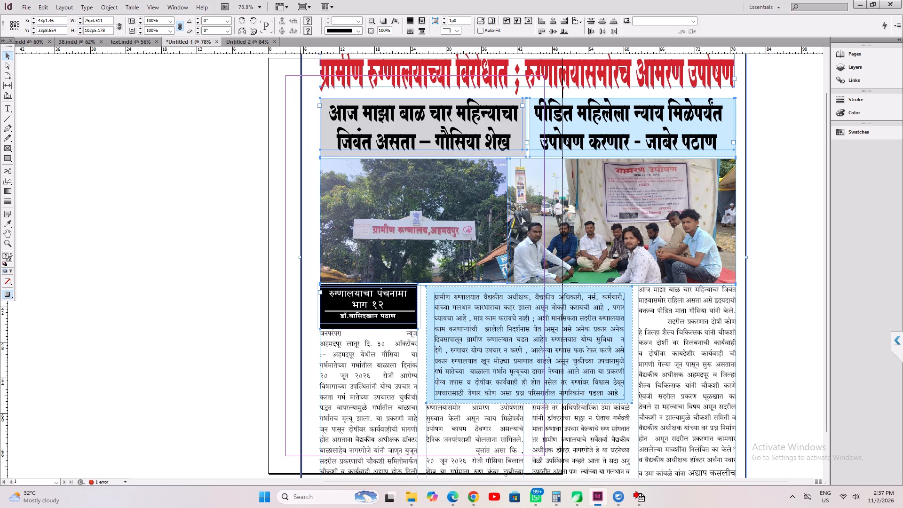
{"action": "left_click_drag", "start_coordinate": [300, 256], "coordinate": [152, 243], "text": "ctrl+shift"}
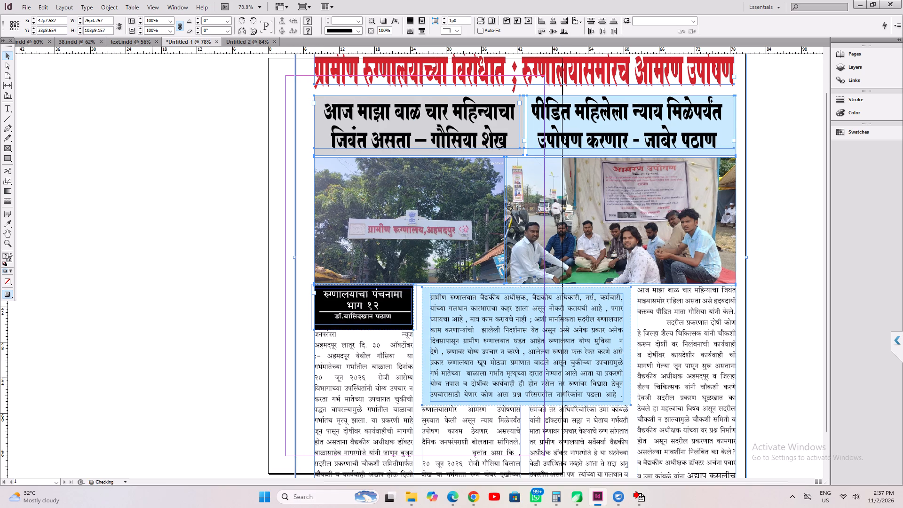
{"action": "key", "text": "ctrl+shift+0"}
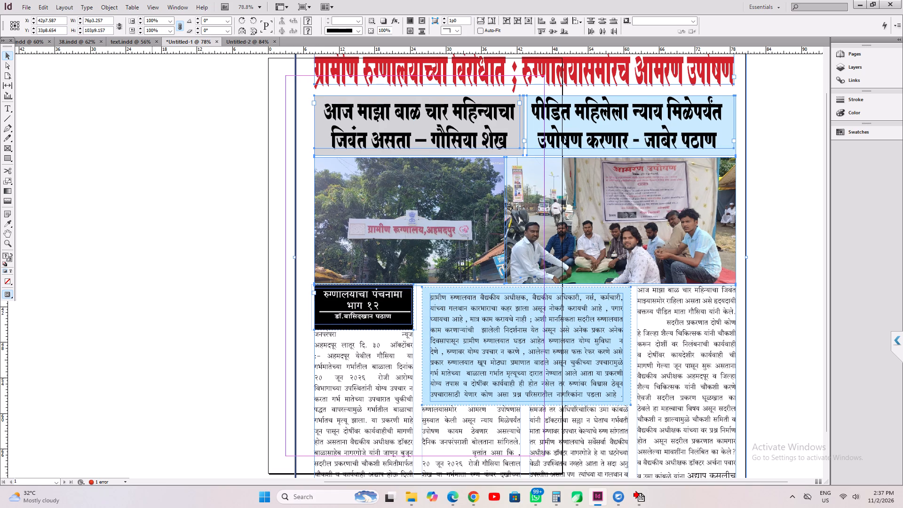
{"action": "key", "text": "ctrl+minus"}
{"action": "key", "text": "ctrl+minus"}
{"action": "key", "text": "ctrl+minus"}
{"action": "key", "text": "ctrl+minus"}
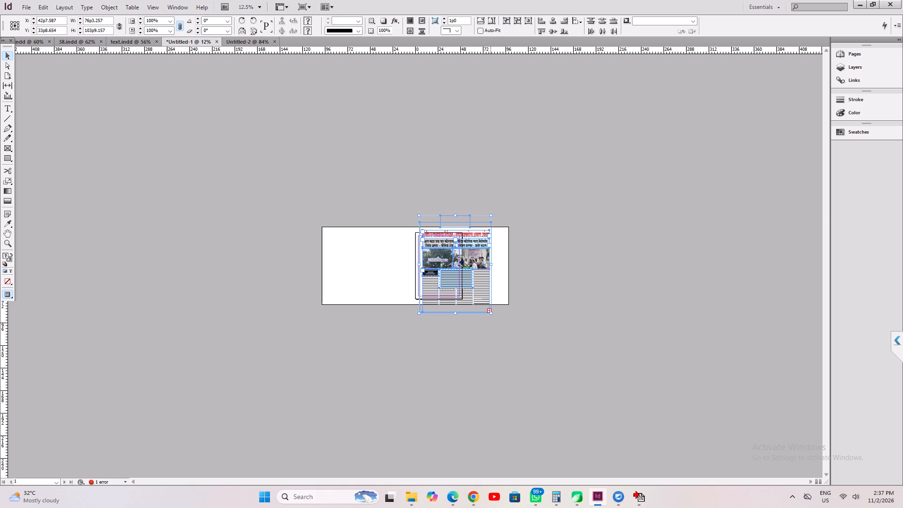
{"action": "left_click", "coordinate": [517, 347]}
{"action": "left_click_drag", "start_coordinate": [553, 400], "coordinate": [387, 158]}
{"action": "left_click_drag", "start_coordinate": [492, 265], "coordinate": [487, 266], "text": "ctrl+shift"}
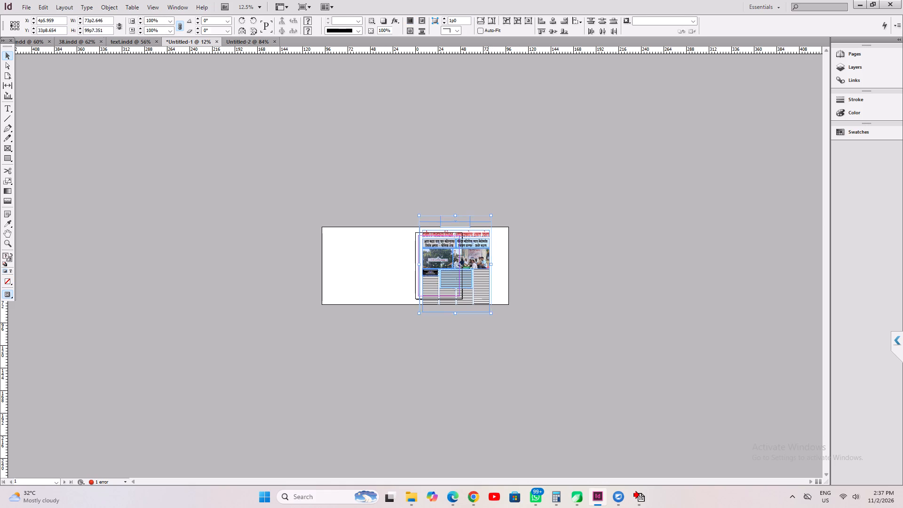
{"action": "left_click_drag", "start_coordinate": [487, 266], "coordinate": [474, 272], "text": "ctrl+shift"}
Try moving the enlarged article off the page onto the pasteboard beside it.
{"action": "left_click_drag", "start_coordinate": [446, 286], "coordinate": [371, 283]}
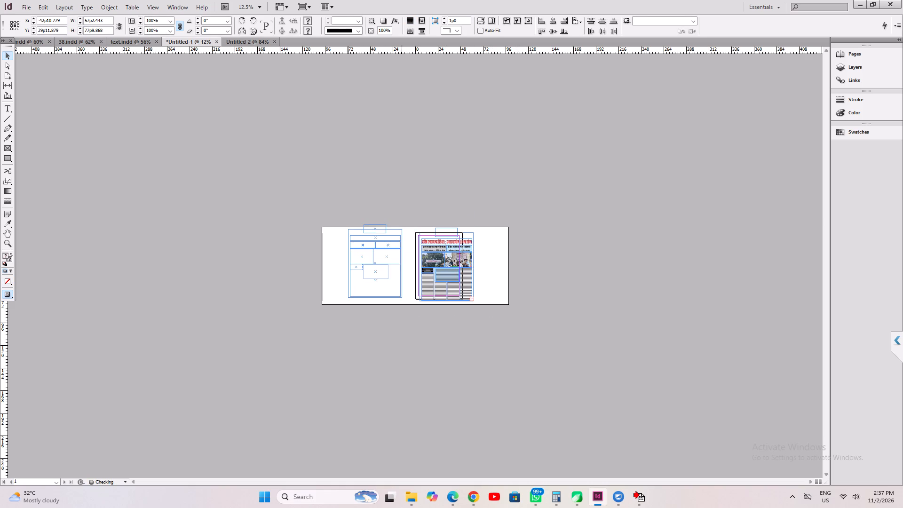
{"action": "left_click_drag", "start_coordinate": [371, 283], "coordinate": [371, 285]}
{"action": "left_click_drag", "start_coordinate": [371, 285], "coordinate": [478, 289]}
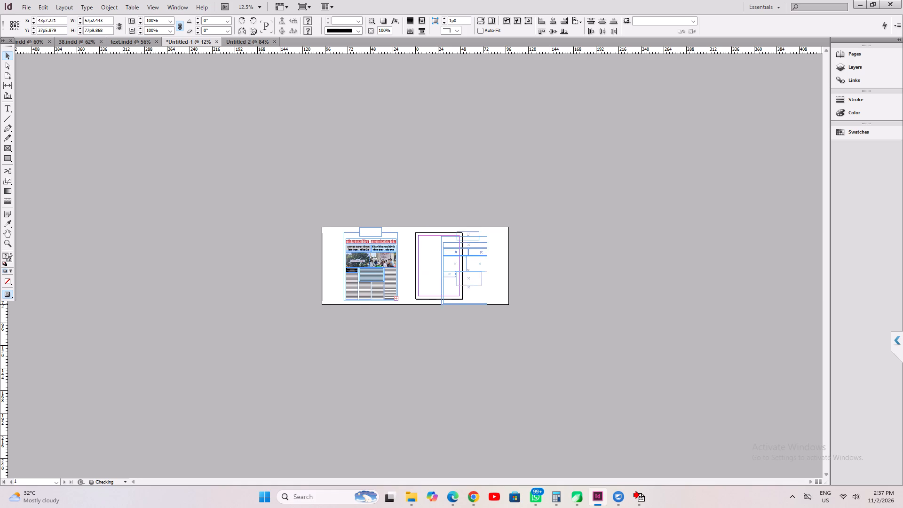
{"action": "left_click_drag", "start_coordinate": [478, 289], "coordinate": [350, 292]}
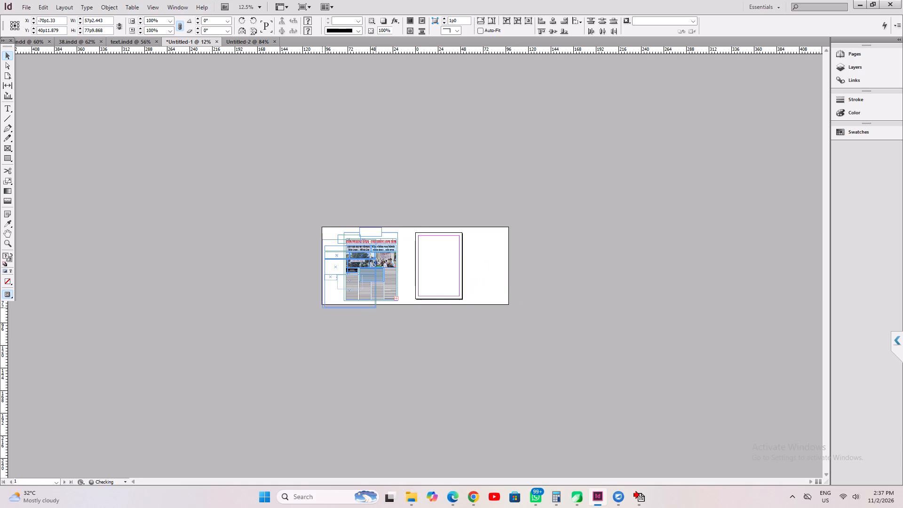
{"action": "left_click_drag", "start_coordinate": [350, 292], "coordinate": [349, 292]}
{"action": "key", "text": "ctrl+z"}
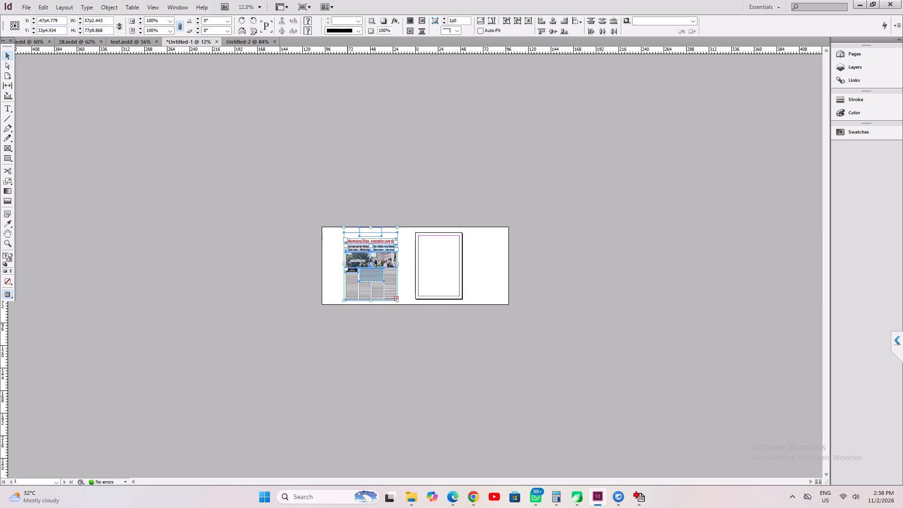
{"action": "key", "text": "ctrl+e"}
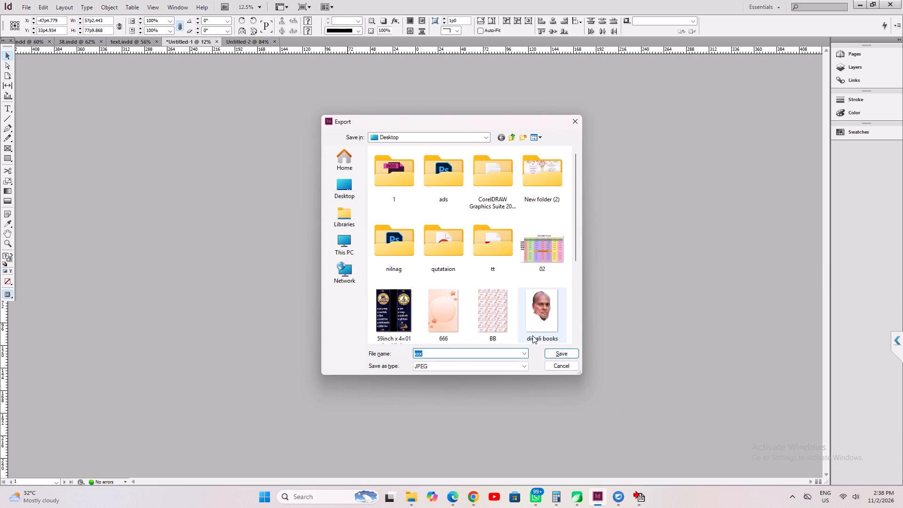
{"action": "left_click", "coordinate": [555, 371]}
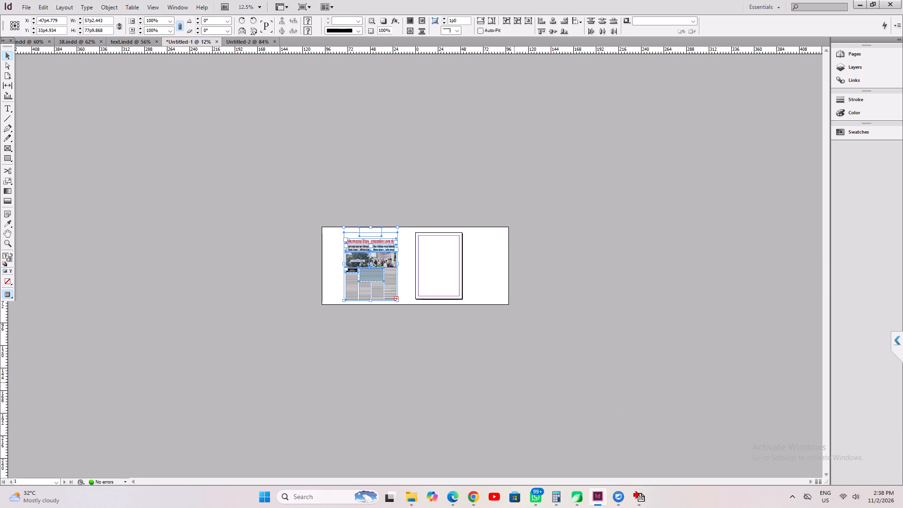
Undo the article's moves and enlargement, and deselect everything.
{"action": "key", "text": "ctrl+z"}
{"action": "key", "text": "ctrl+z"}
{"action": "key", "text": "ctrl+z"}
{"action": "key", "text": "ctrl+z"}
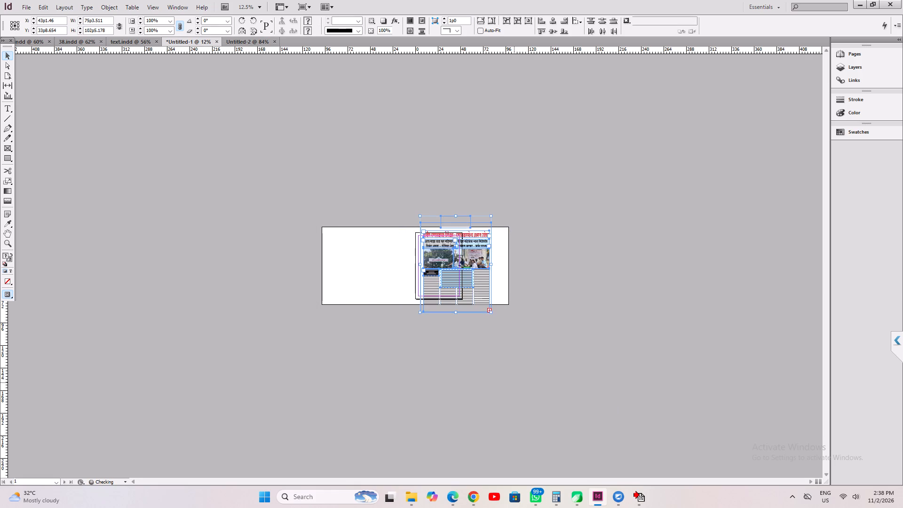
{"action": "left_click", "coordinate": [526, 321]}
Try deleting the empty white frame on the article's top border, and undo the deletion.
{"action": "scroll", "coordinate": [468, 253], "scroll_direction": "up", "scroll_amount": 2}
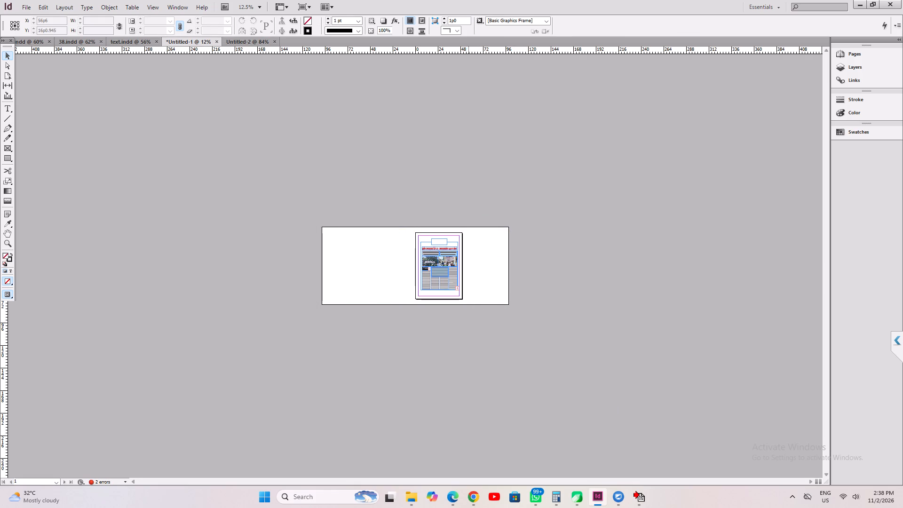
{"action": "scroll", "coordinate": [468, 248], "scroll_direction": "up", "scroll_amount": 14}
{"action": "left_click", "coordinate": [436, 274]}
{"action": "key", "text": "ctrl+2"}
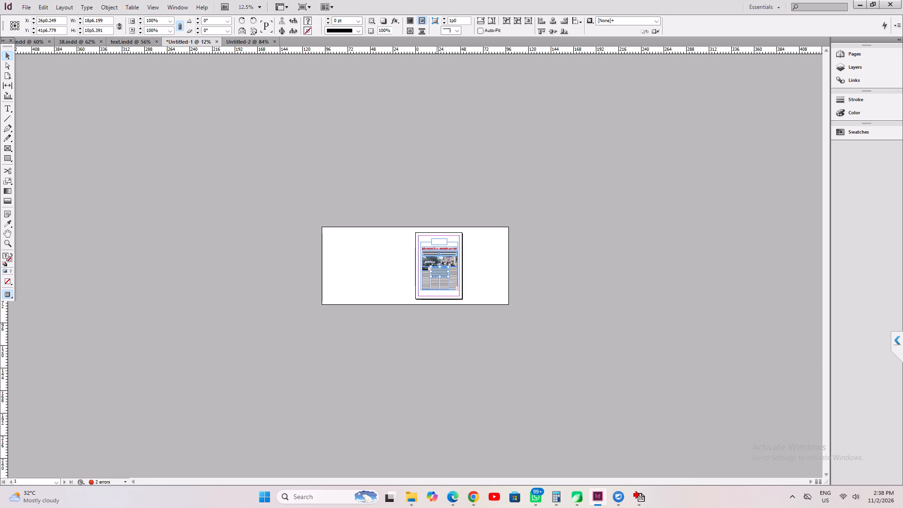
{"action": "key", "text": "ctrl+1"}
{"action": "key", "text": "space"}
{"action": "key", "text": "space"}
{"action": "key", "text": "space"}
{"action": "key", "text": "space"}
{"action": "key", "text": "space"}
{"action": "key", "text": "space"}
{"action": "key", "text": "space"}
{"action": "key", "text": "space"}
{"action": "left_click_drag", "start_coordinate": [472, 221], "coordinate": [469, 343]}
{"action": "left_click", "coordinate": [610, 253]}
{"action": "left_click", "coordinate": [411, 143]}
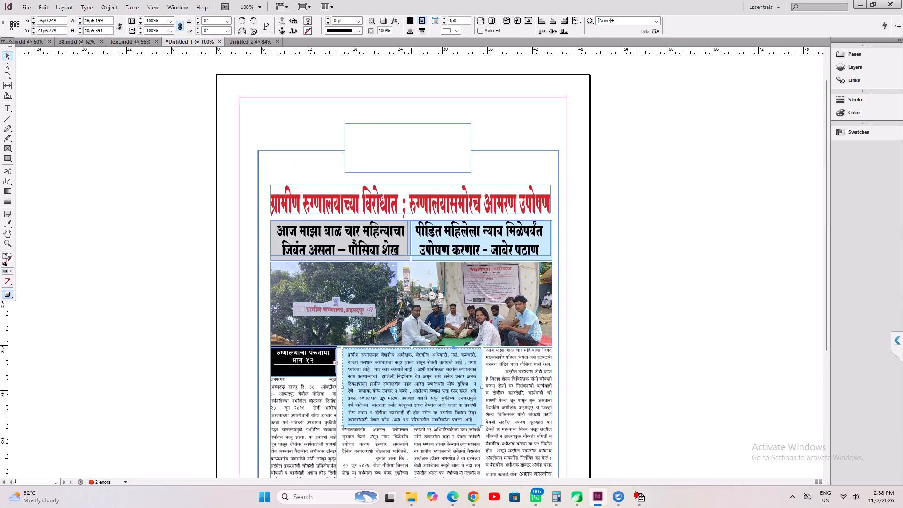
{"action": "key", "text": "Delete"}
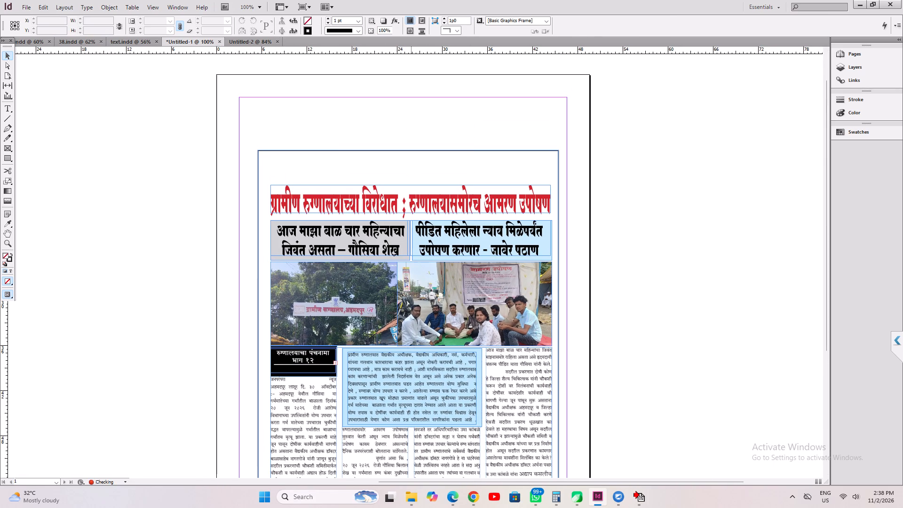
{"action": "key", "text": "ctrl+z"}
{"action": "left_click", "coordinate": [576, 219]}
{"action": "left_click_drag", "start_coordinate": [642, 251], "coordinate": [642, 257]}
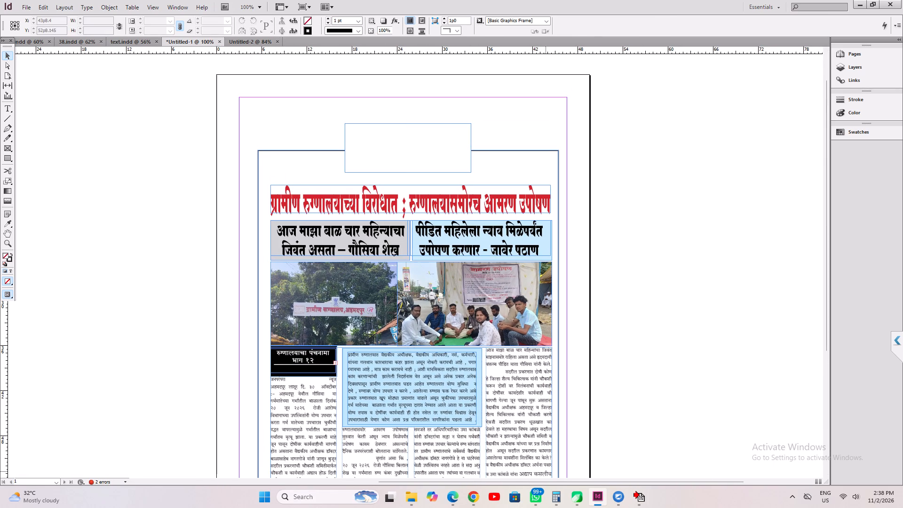
Open another InDesign document from within the paper job folder on Local Disk (D:).
{"action": "left_click", "coordinate": [32, 8]}
{"action": "left_click", "coordinate": [30, 27]}
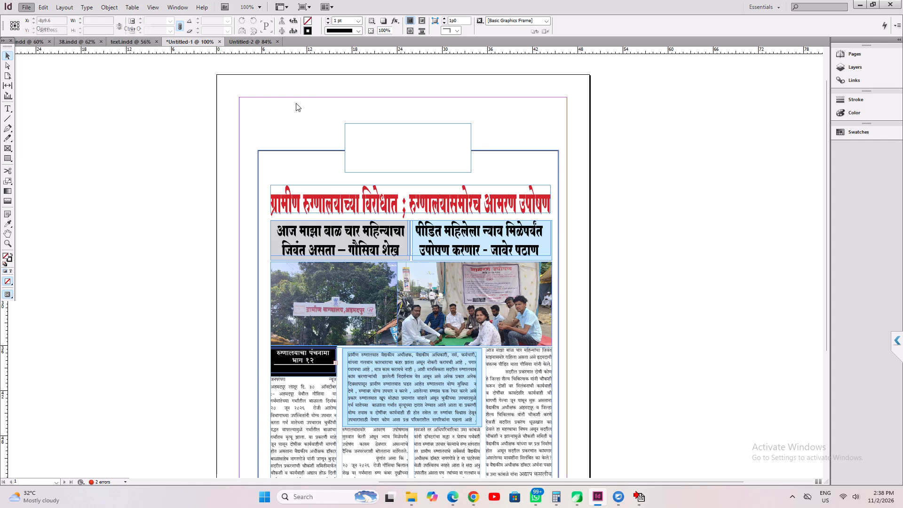
{"action": "left_click", "coordinate": [419, 135]}
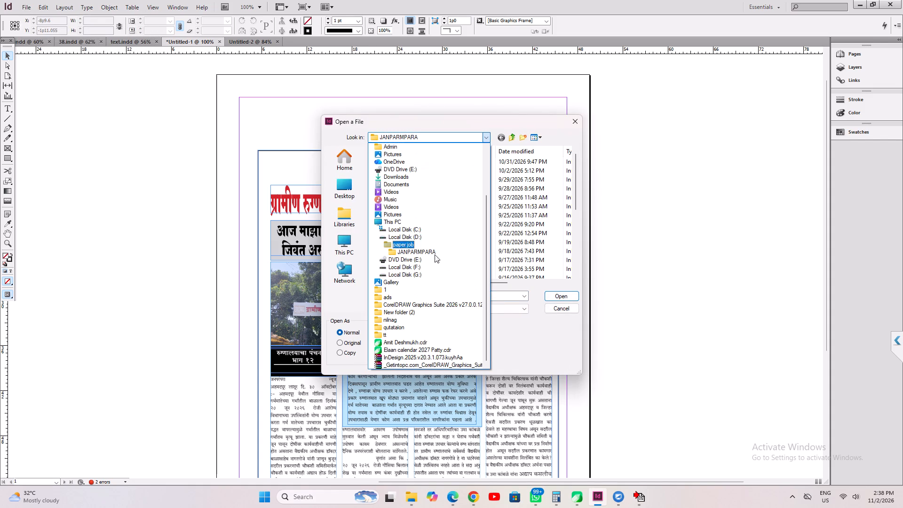
{"action": "left_click", "coordinate": [437, 245]}
{"action": "left_click", "coordinate": [413, 230]}
{"action": "key", "text": "d"}
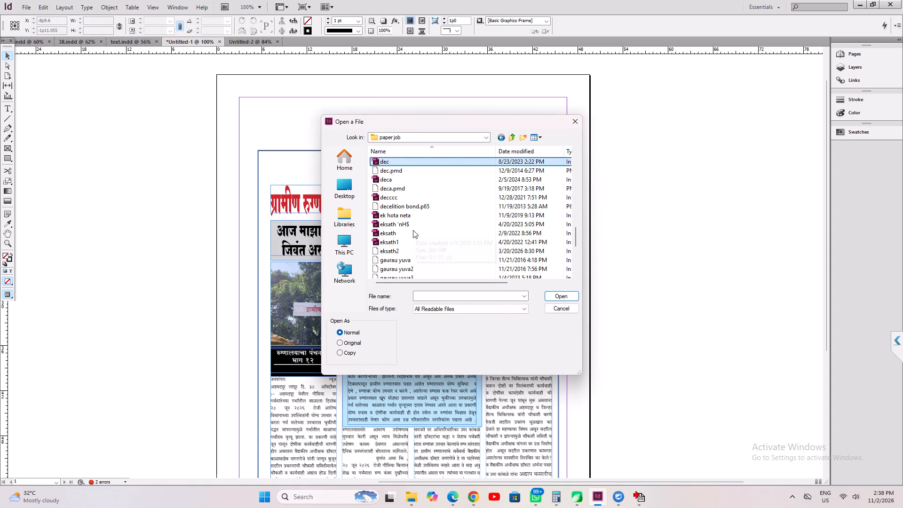
{"action": "key", "text": "i"}
{"action": "double_click", "coordinate": [396, 160]}
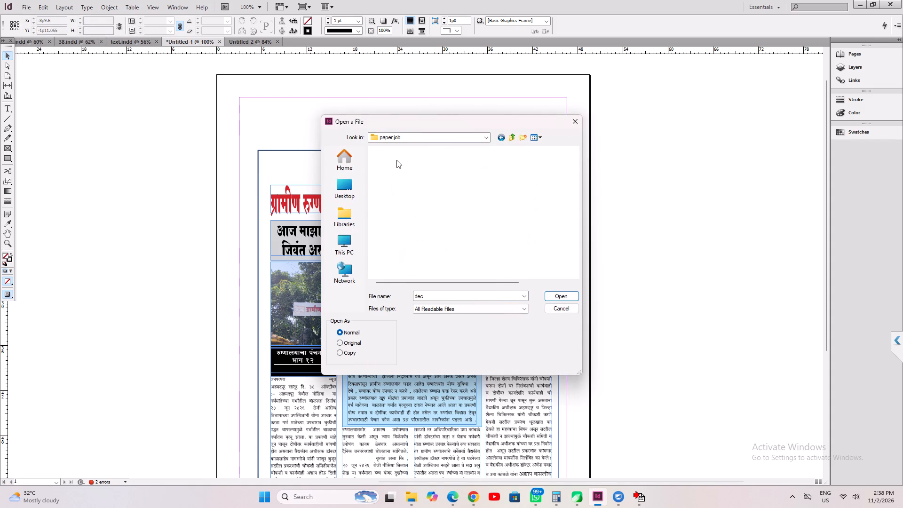
{"action": "double_click", "coordinate": [396, 159]}
{"action": "double_click", "coordinate": [395, 171]}
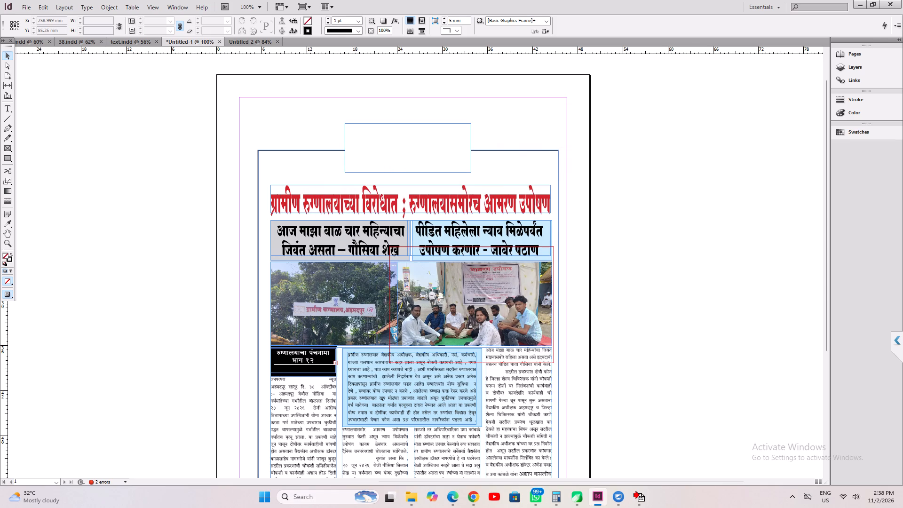
Embed the linked दिशा शोध masthead image at the top of the first page of 02.indd.
{"action": "scroll", "coordinate": [308, 225], "scroll_direction": "up", "scroll_amount": 20}
{"action": "scroll", "coordinate": [308, 225], "scroll_direction": "up", "scroll_amount": 13}
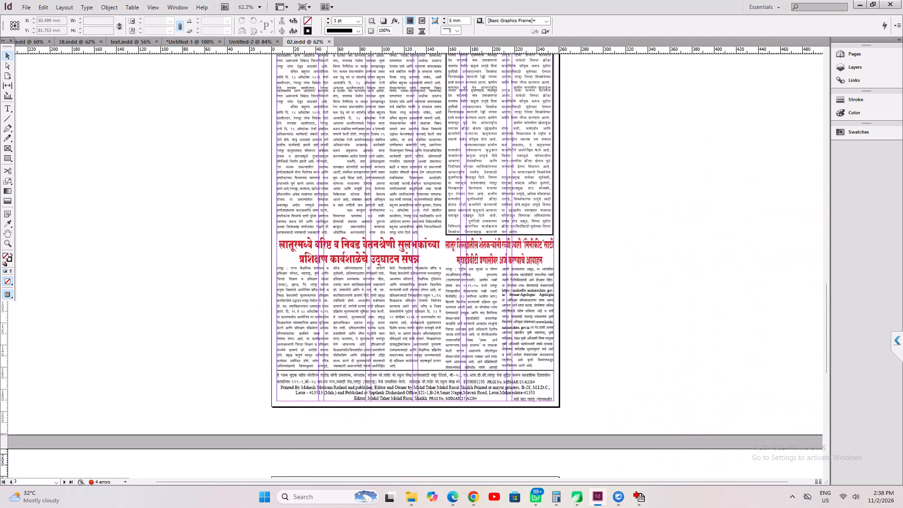
{"action": "scroll", "coordinate": [327, 139], "scroll_direction": "up", "scroll_amount": 20}
{"action": "scroll", "coordinate": [327, 139], "scroll_direction": "up", "scroll_amount": 20}
{"action": "scroll", "coordinate": [327, 139], "scroll_direction": "up", "scroll_amount": 17}
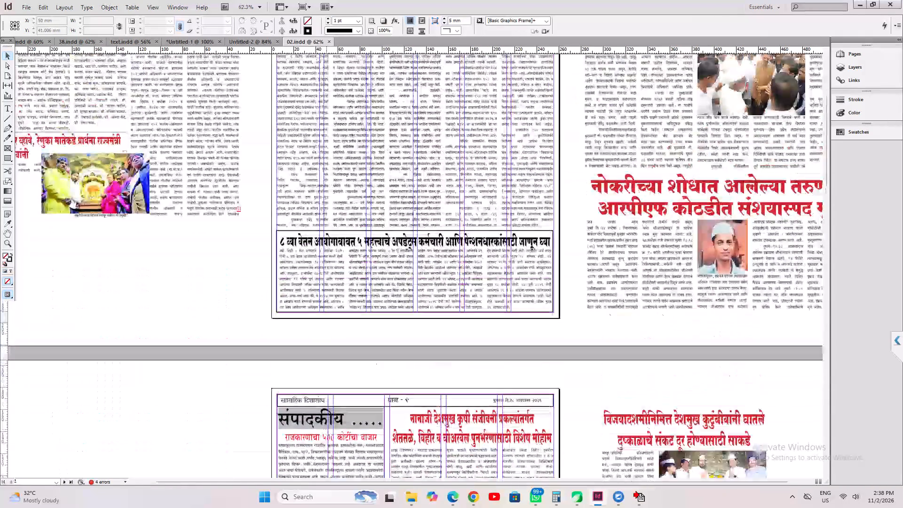
{"action": "scroll", "coordinate": [326, 138], "scroll_direction": "up", "scroll_amount": 19}
{"action": "left_click", "coordinate": [466, 149]}
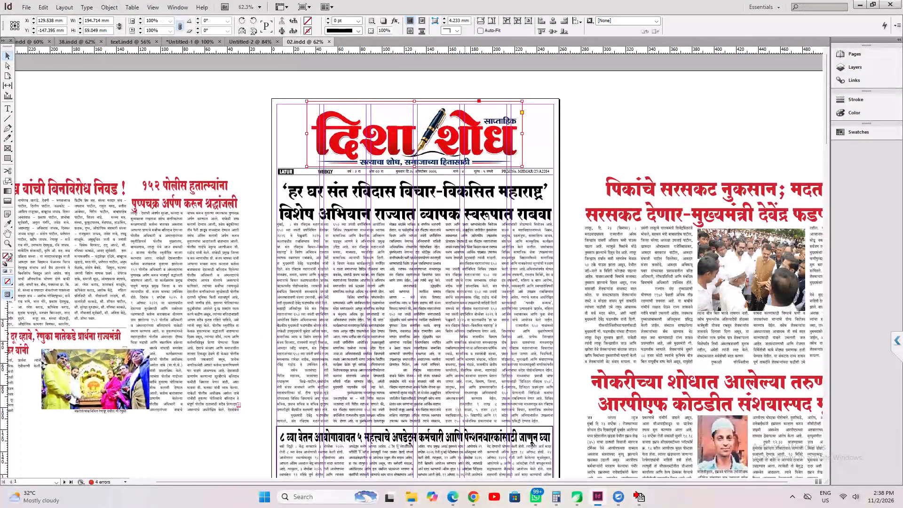
{"action": "key", "text": "ctrl+shift+d"}
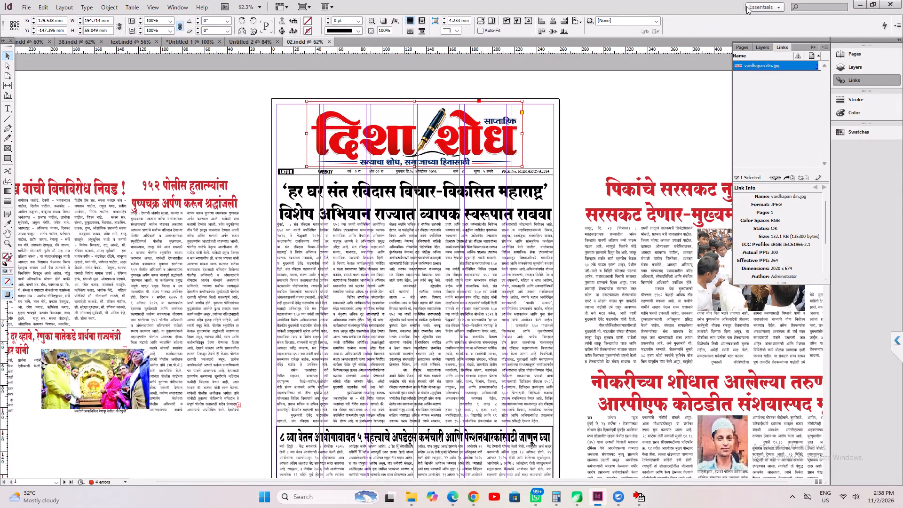
{"action": "left_click", "coordinate": [823, 44]}
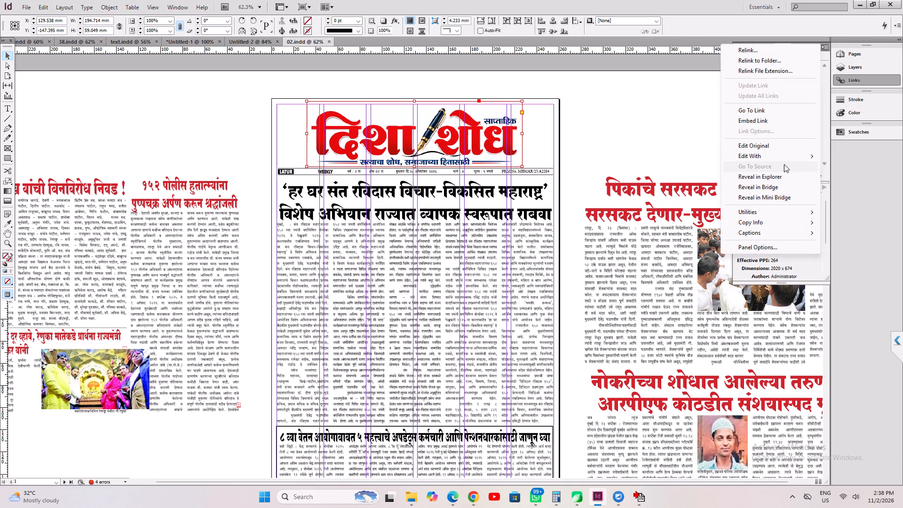
{"action": "left_click", "coordinate": [783, 124]}
{"action": "left_click", "coordinate": [639, 115]}
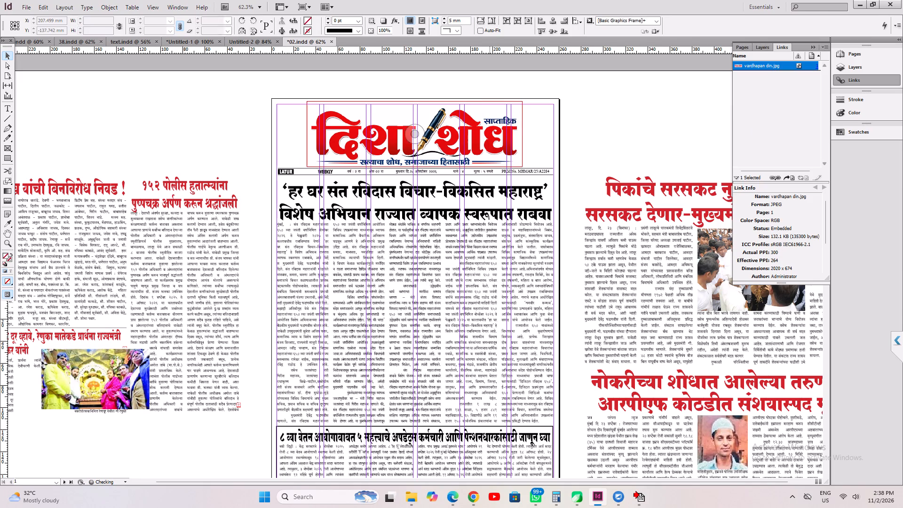
Copy the दिशा शोध masthead from 02.indd and paste it into the article document Untitled-1.
{"action": "left_click", "coordinate": [486, 144]}
{"action": "key", "text": "ctrl+c"}
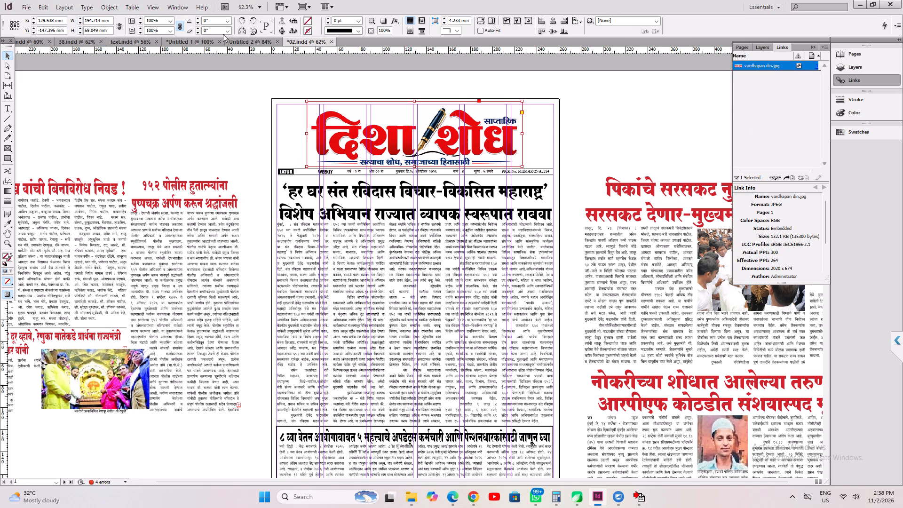
{"action": "left_click", "coordinate": [251, 40]}
{"action": "left_click", "coordinate": [189, 39]}
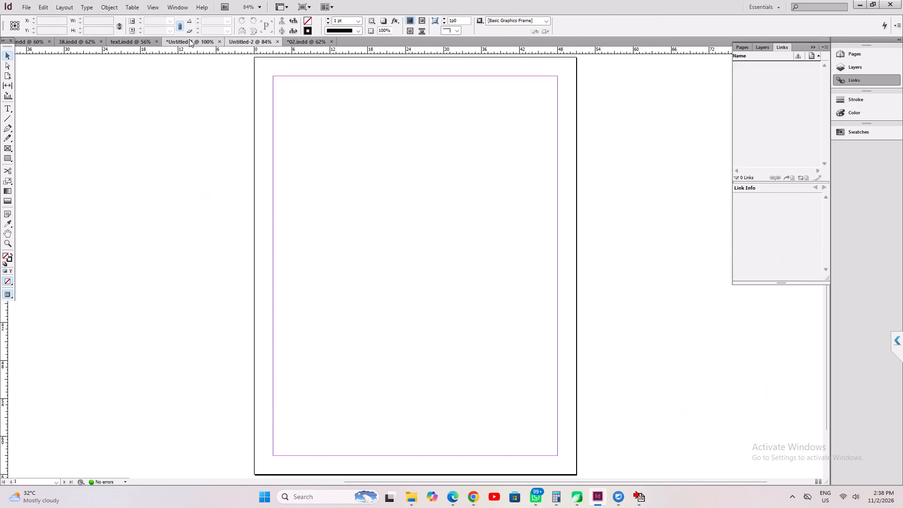
{"action": "left_click", "coordinate": [203, 221]}
{"action": "right_click", "coordinate": [117, 103]}
{"action": "left_click", "coordinate": [125, 108]}
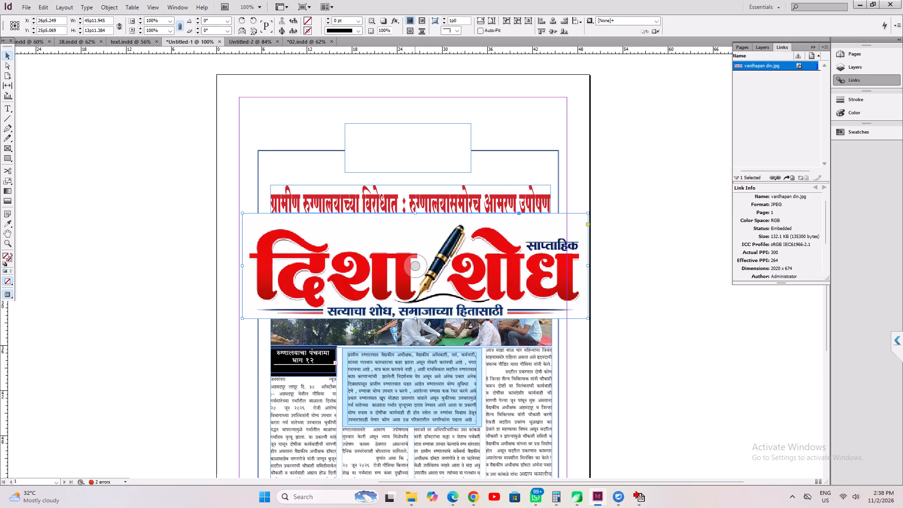
Scale the pasted masthead proportionally to about 15p8 by 4p9 and place it inside the empty white frame on the article's top border.
{"action": "left_click_drag", "start_coordinate": [414, 212], "coordinate": [409, 283], "text": "ctrl+shift"}
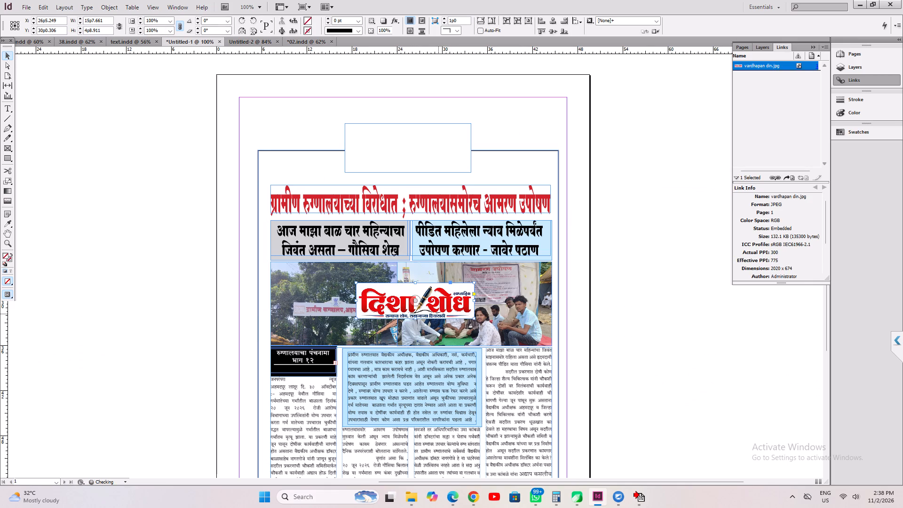
{"action": "left_click_drag", "start_coordinate": [437, 311], "coordinate": [430, 159]}
{"action": "left_click", "coordinate": [649, 320]}
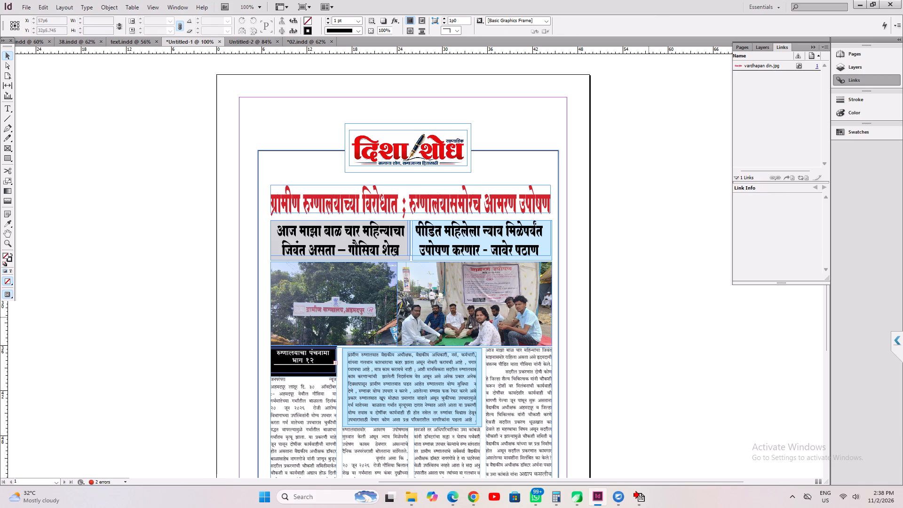
Hide the frame edges and check the article's layout down to its bottom border.
{"action": "key", "text": "ctrl+g"}
{"action": "key", "text": "ctrl+h"}
{"action": "left_click", "coordinate": [649, 316]}
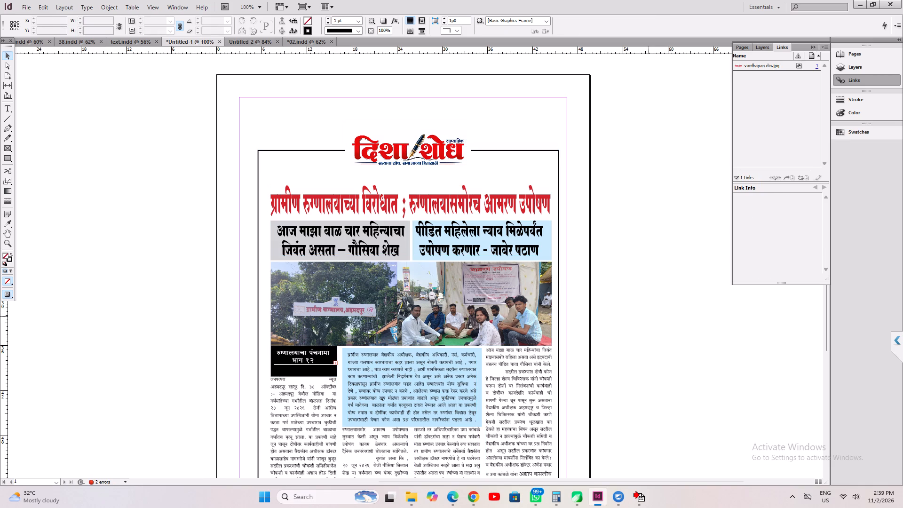
{"action": "scroll", "coordinate": [289, 220], "scroll_direction": "down", "scroll_amount": 4}
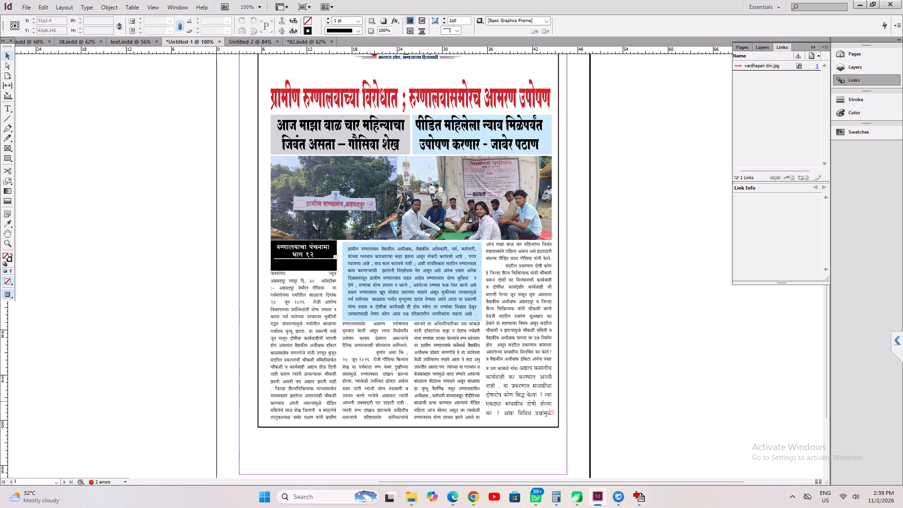
Select the entire article with its masthead and border, and nudge it left to X 24p10, centred between the page margins.
{"action": "scroll", "coordinate": [289, 352], "scroll_direction": "up", "scroll_amount": 2}
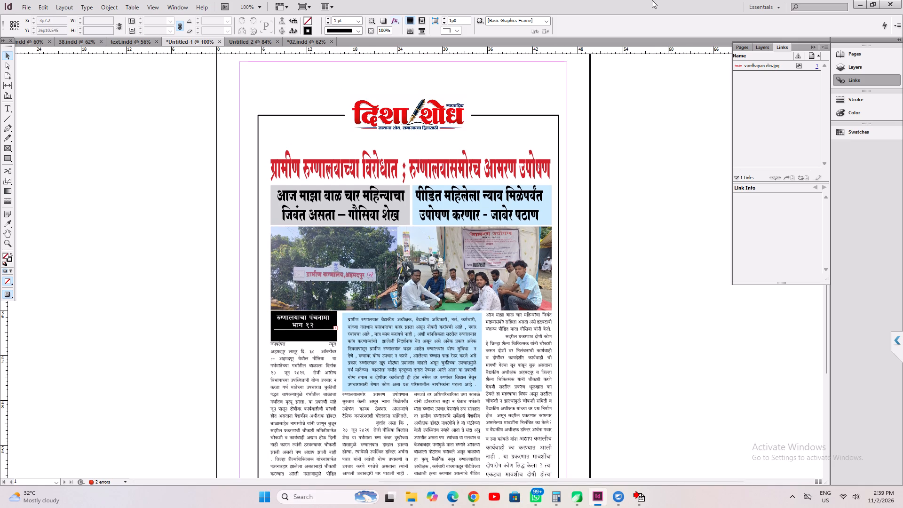
{"action": "left_click", "coordinate": [421, 0]}
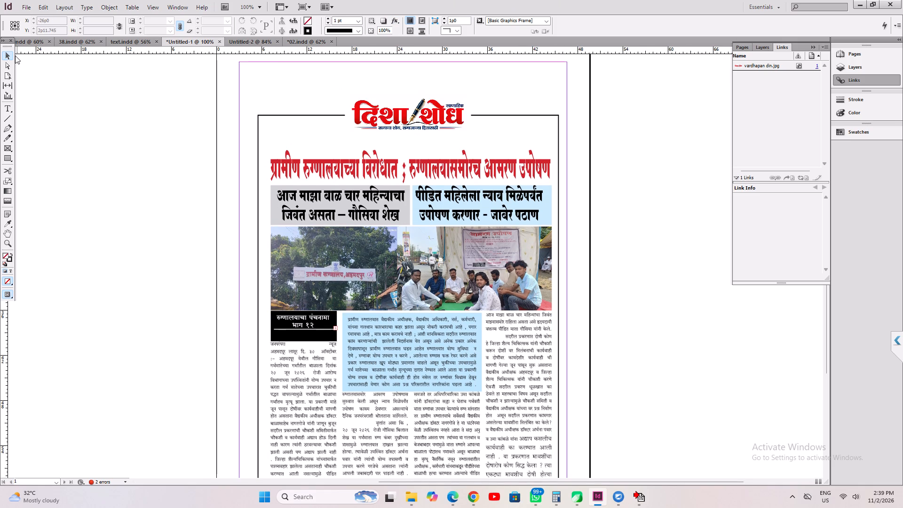
{"action": "left_click", "coordinate": [3, 56]}
{"action": "left_click_drag", "start_coordinate": [171, 94], "coordinate": [583, 476]}
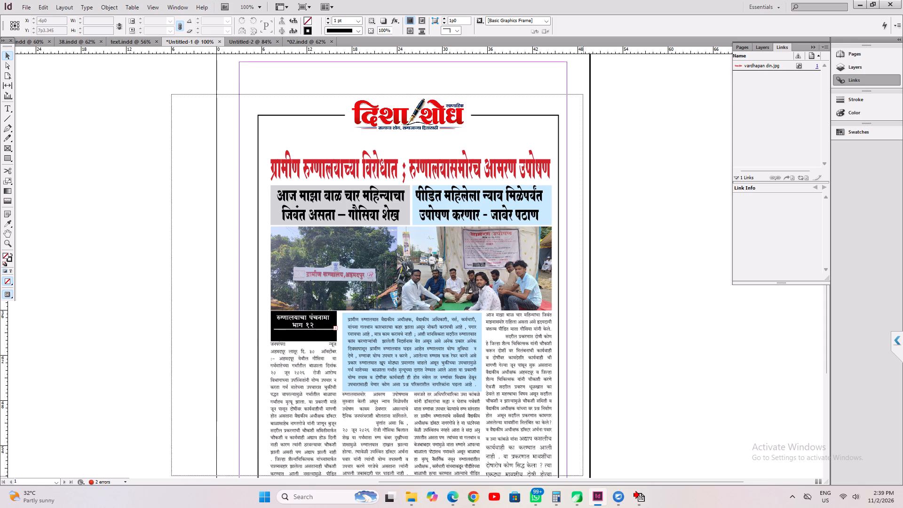
{"action": "left_click_drag", "start_coordinate": [583, 476], "coordinate": [606, 408]}
{"action": "key", "text": "shift+Left"}
{"action": "key", "text": "shift+Left"}
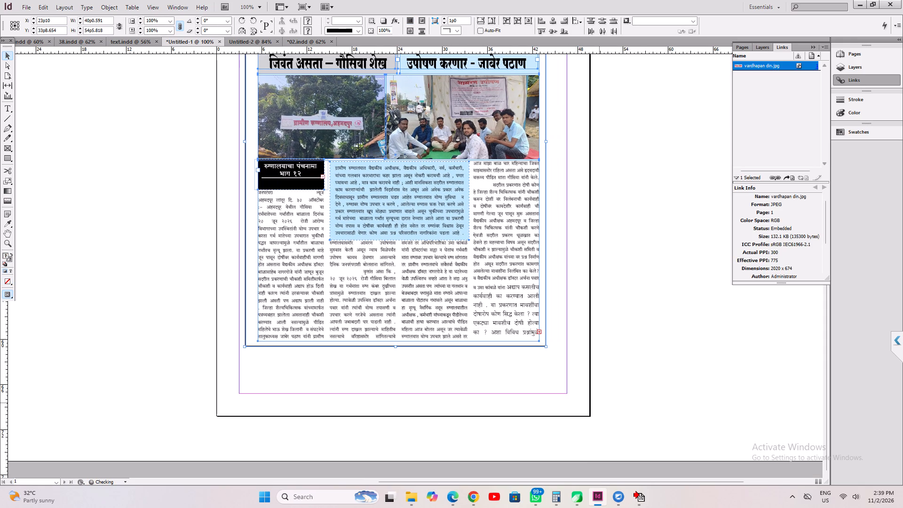
{"action": "key", "text": "shift+Right"}
{"action": "key", "text": "Right"}
{"action": "key", "text": "Right"}
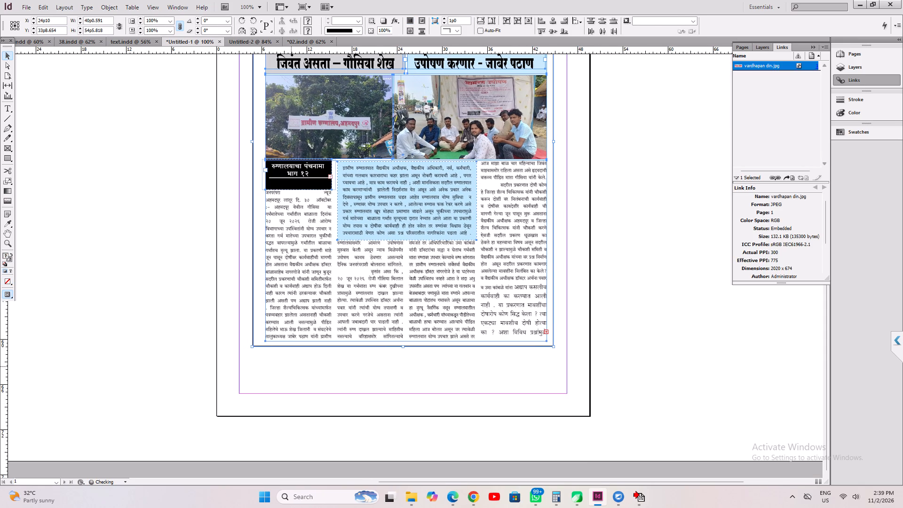
{"action": "left_click", "coordinate": [286, 367]}
Select the article's four-column body text frame below the photos and check its layout.
{"action": "left_click", "coordinate": [332, 296]}
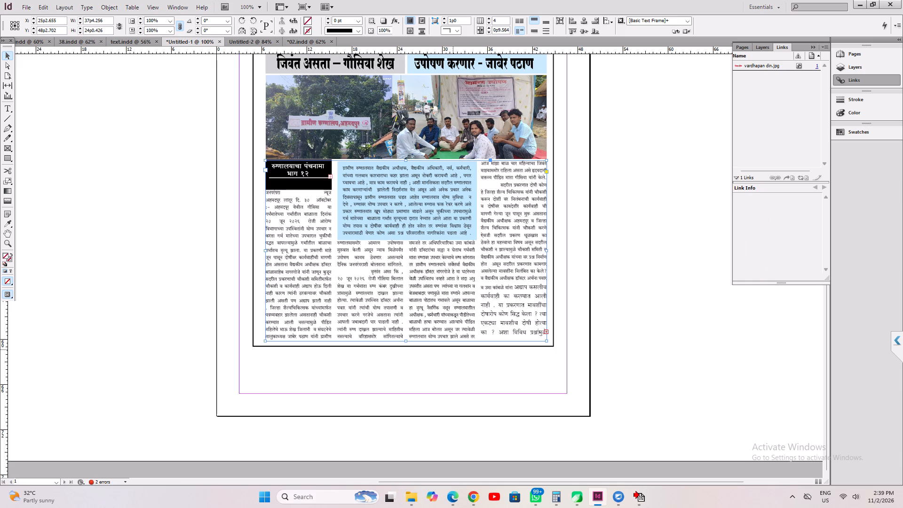
{"action": "scroll", "coordinate": [453, 349], "scroll_direction": "up", "scroll_amount": 3}
{"action": "scroll", "coordinate": [451, 345], "scroll_direction": "down", "scroll_amount": 4}
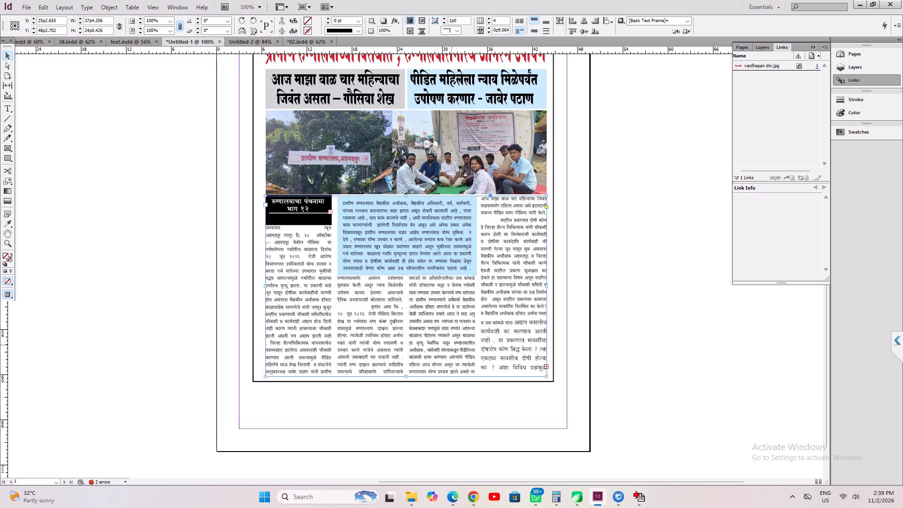
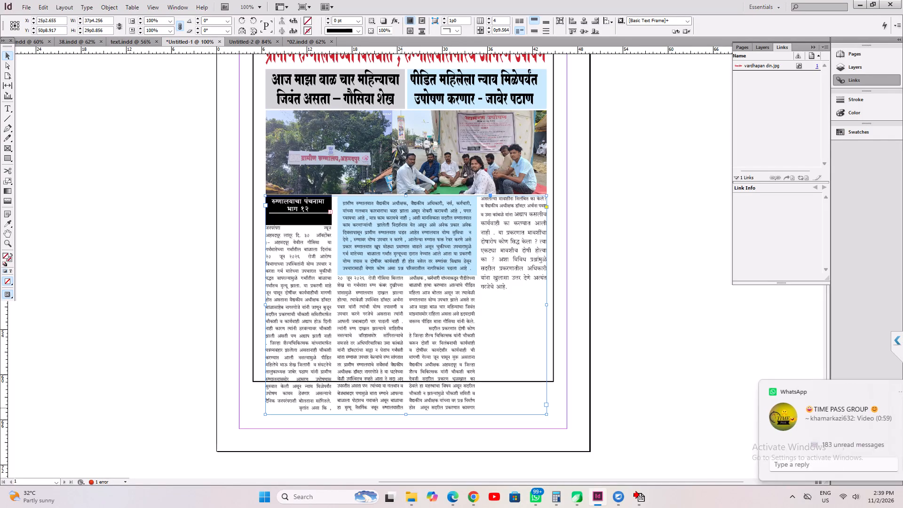
Undo the last height change of the article's body text frame.
{"action": "key", "text": "ctrl+z"}
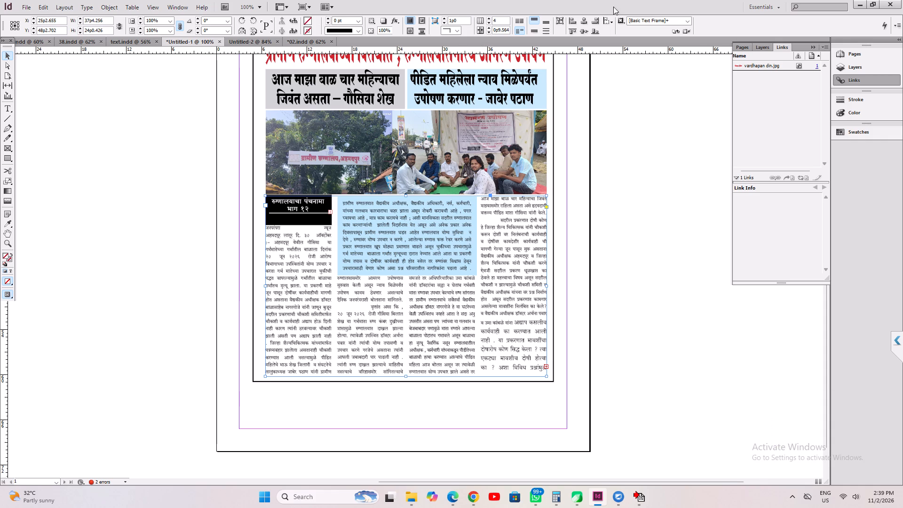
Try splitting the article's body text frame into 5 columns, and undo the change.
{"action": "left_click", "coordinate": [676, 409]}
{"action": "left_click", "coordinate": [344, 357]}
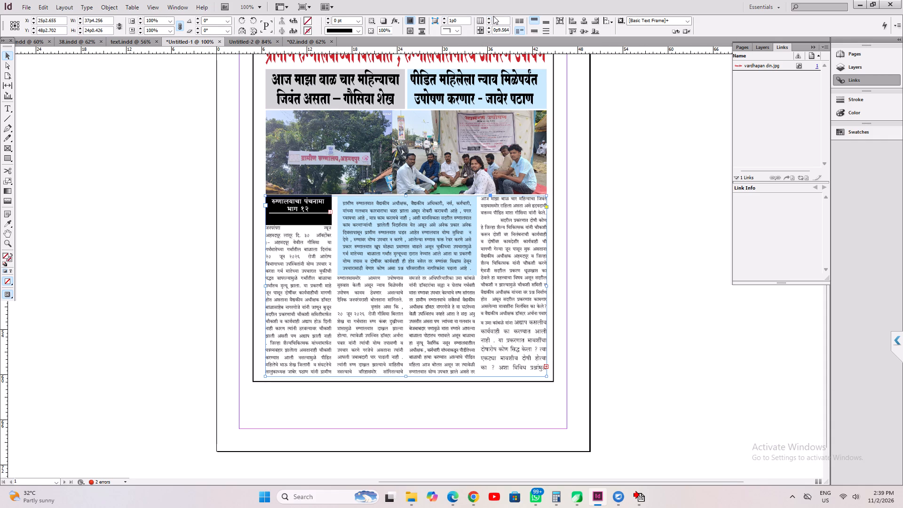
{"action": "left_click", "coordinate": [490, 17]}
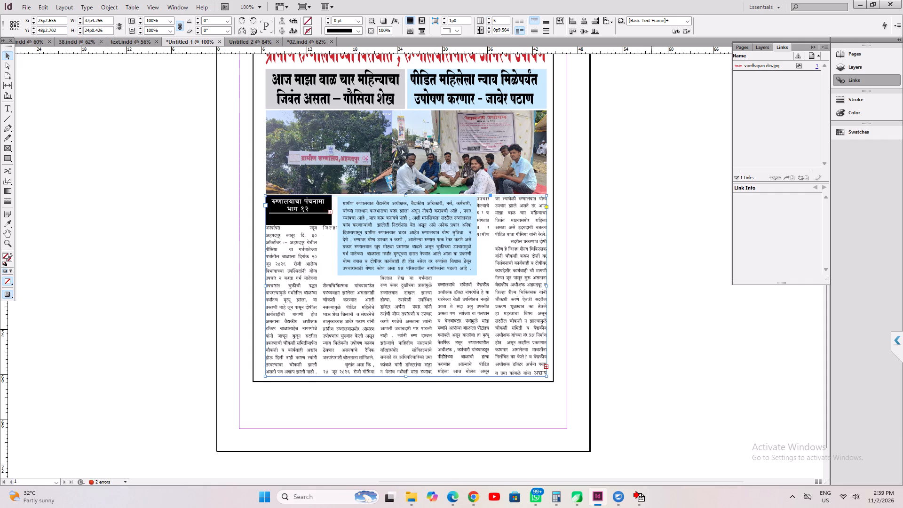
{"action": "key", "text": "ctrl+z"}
Move the light-blue text box out of the article's body text onto the pasteboard beside the page.
{"action": "left_click", "coordinate": [664, 318]}
{"action": "left_click", "coordinate": [445, 272], "text": "ctrl"}
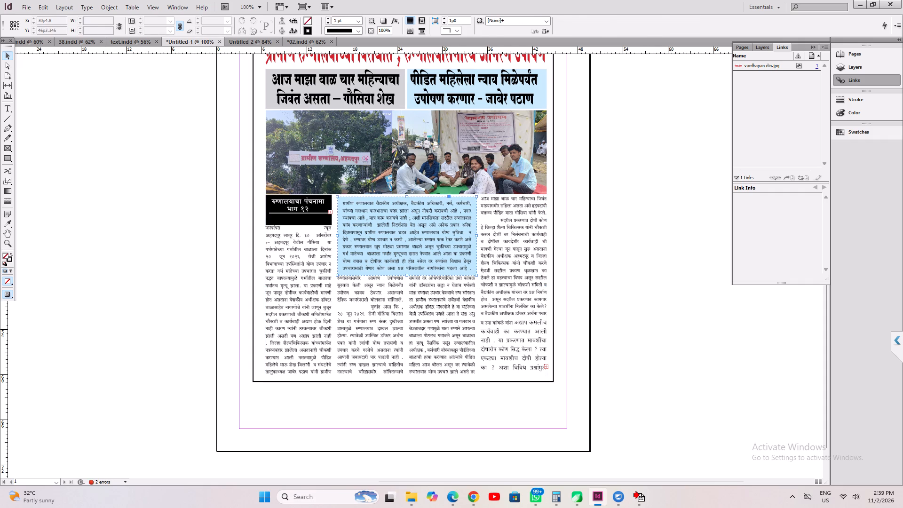
{"action": "left_click_drag", "start_coordinate": [433, 270], "coordinate": [693, 344]}
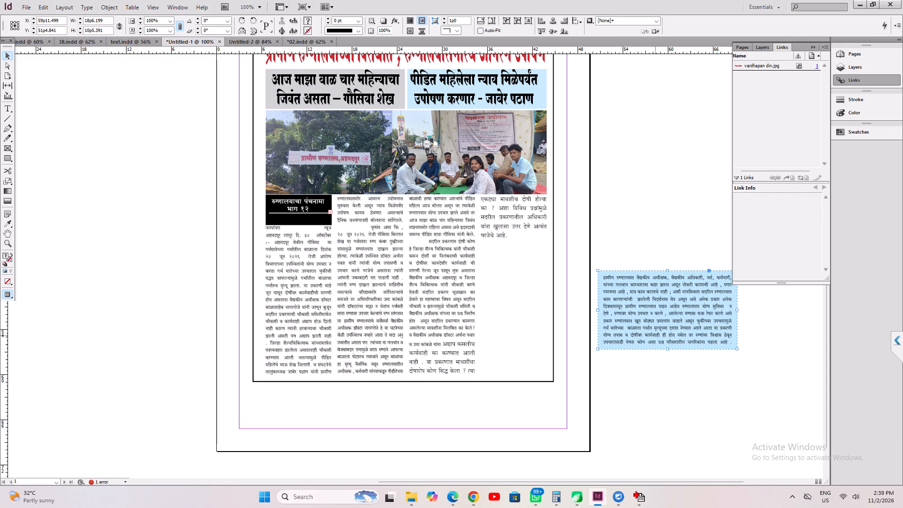
Open the text wrap settings for the light-blue text box.
{"action": "key", "text": "ctrl+alt+w"}
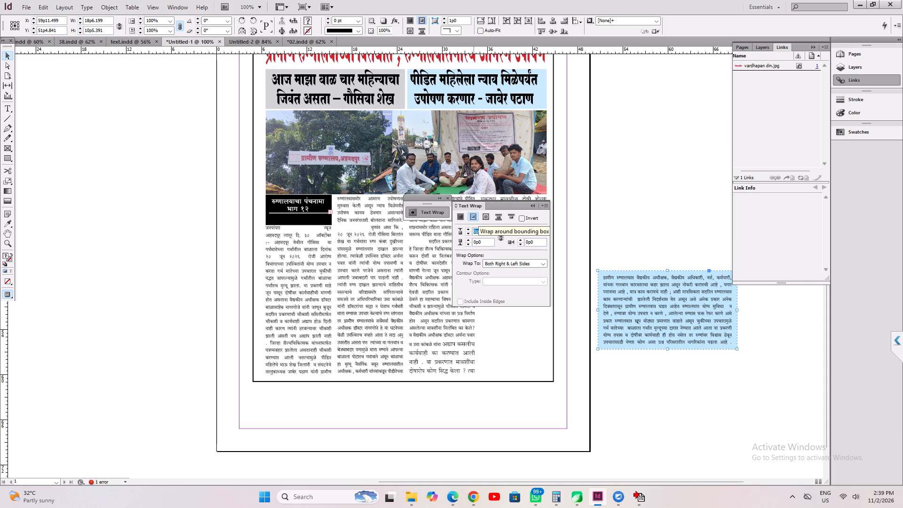
Move the blue text box from the pasteboard onto the middle columns of the article's body text, and close the text wrap settings.
{"action": "left_click_drag", "start_coordinate": [652, 317], "coordinate": [397, 276]}
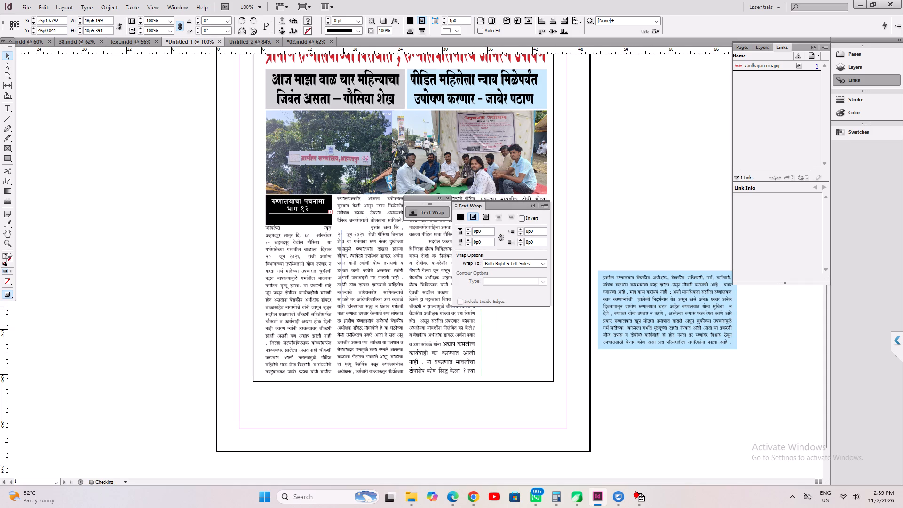
{"action": "left_click_drag", "start_coordinate": [397, 276], "coordinate": [395, 277]}
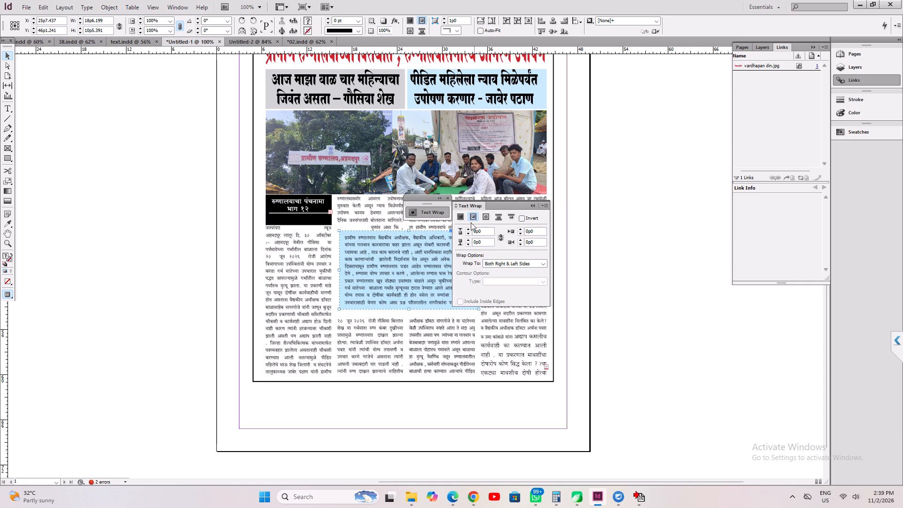
{"action": "left_click", "coordinate": [449, 197]}
Extend the article's black border downward and lengthen the four-column body text frame to about 26p4 so the whole story fits.
{"action": "left_click", "coordinate": [434, 378], "text": "ctrl"}
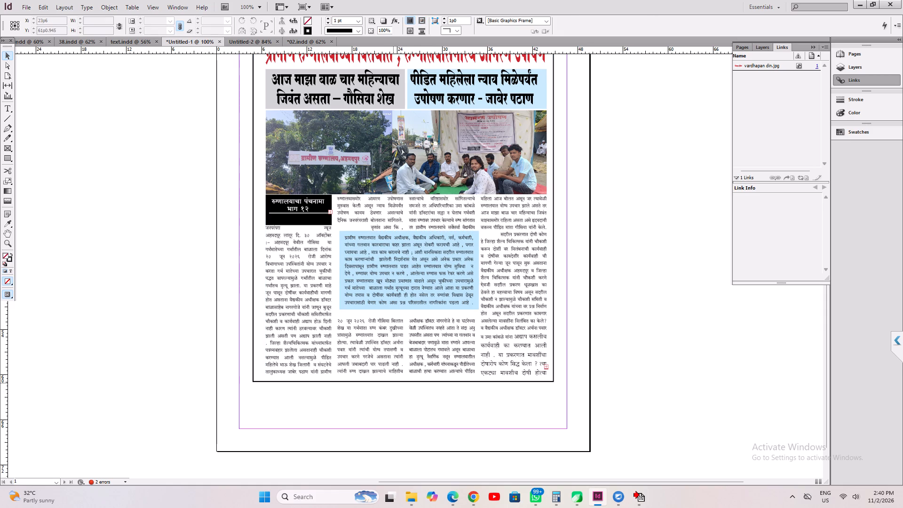
{"action": "left_click", "coordinate": [393, 383], "text": "ctrl"}
{"action": "left_click", "coordinate": [390, 382], "text": "ctrl"}
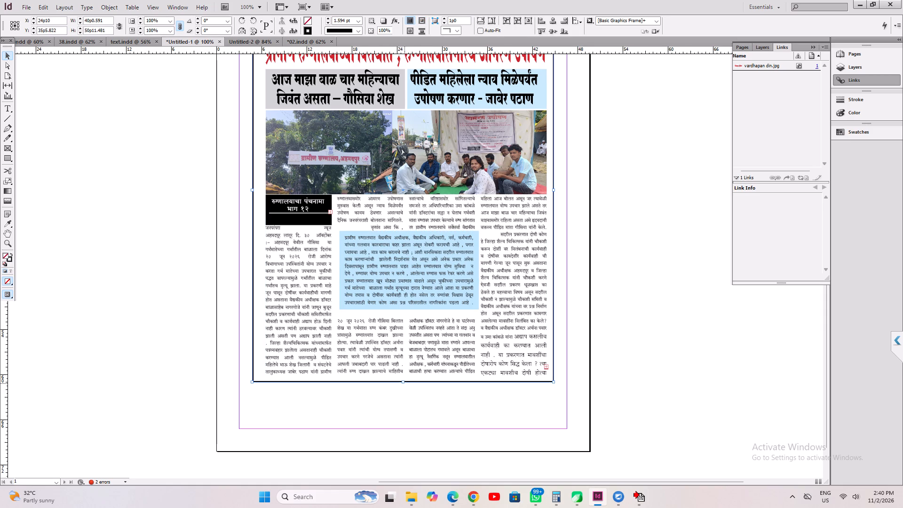
{"action": "left_click_drag", "start_coordinate": [404, 383], "coordinate": [409, 414]}
{"action": "left_click", "coordinate": [424, 369], "text": "ctrl"}
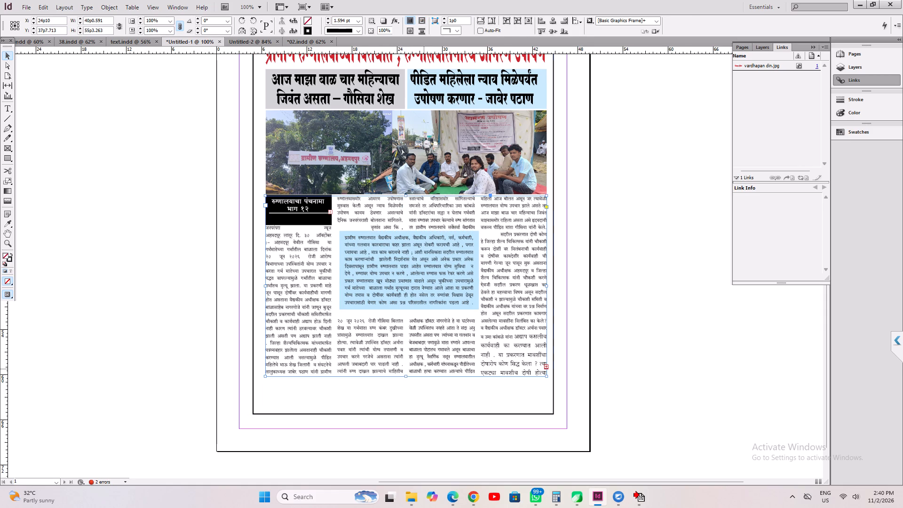
{"action": "left_click_drag", "start_coordinate": [407, 378], "coordinate": [407, 407]}
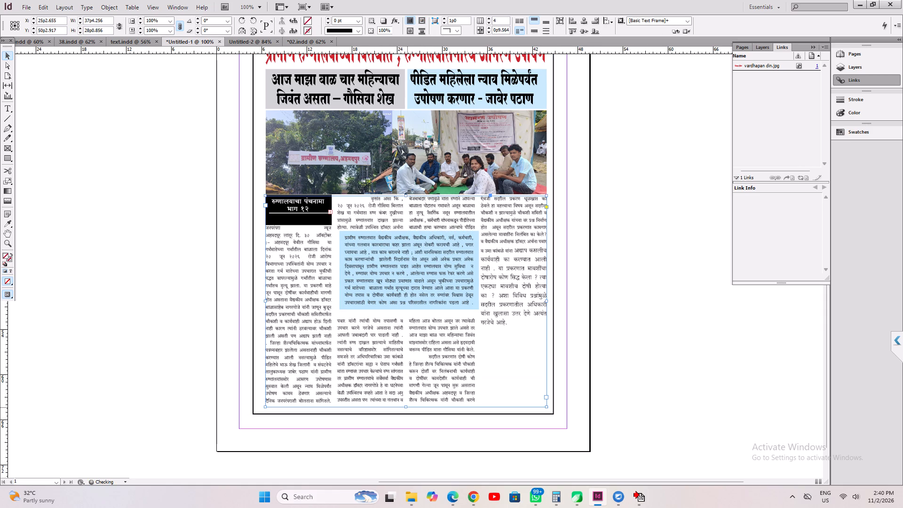
{"action": "left_click_drag", "start_coordinate": [407, 407], "coordinate": [406, 394]}
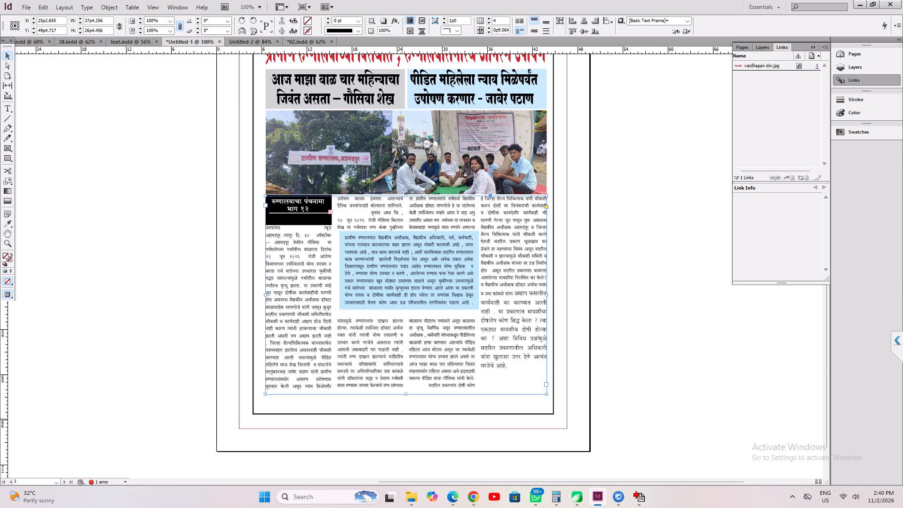
Pull the black border's lower edge up beneath the body text and shorten the four-column text frame to about 25p8.
{"action": "left_click", "coordinate": [402, 417], "text": "ctrl"}
{"action": "left_click", "coordinate": [402, 416], "text": "ctrl"}
{"action": "left_click", "coordinate": [403, 413], "text": "ctrl"}
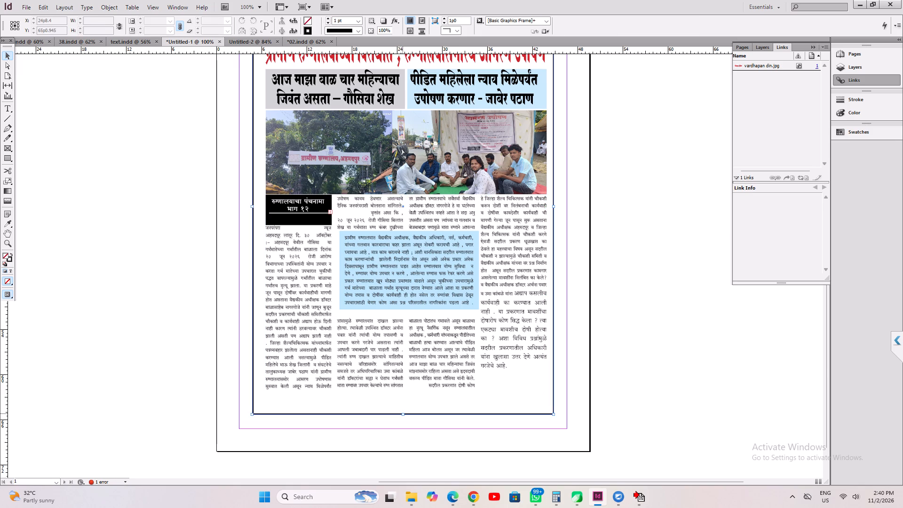
{"action": "left_click_drag", "start_coordinate": [402, 414], "coordinate": [403, 395]}
{"action": "left_click", "coordinate": [405, 367], "text": "ctrl"}
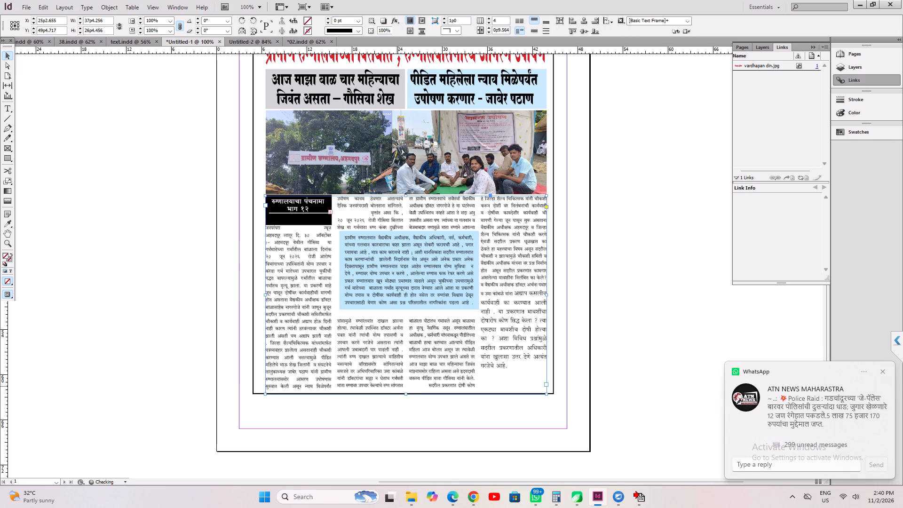
{"action": "left_click_drag", "start_coordinate": [406, 393], "coordinate": [409, 383]}
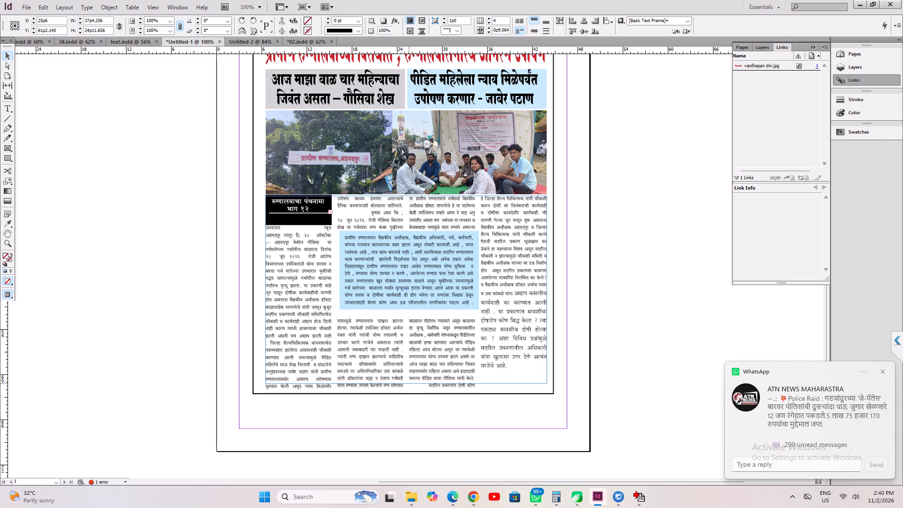
{"action": "left_click_drag", "start_coordinate": [409, 383], "coordinate": [411, 389]}
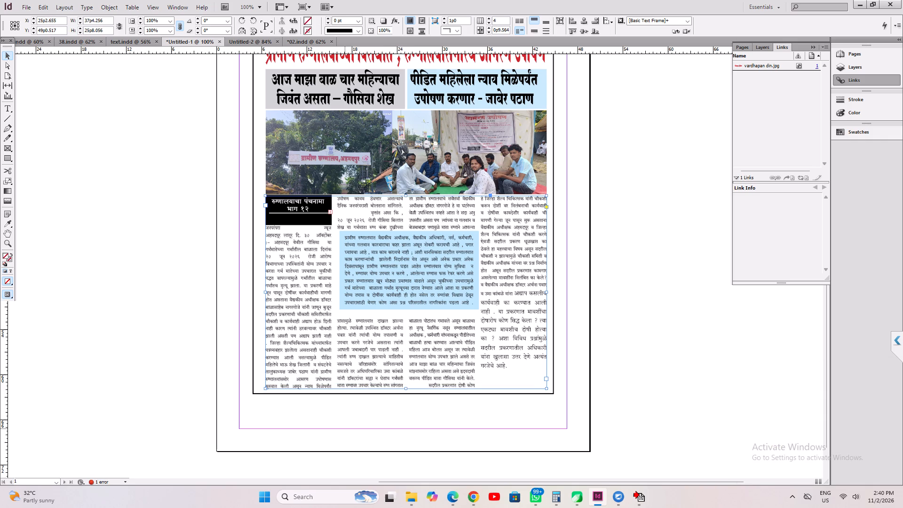
Stretch the lower edge of the white frame behind the दिशा शोध masthead slightly downward, undoing the first oversized attempt.
{"action": "scroll", "coordinate": [356, 428], "scroll_direction": "down", "scroll_amount": 6}
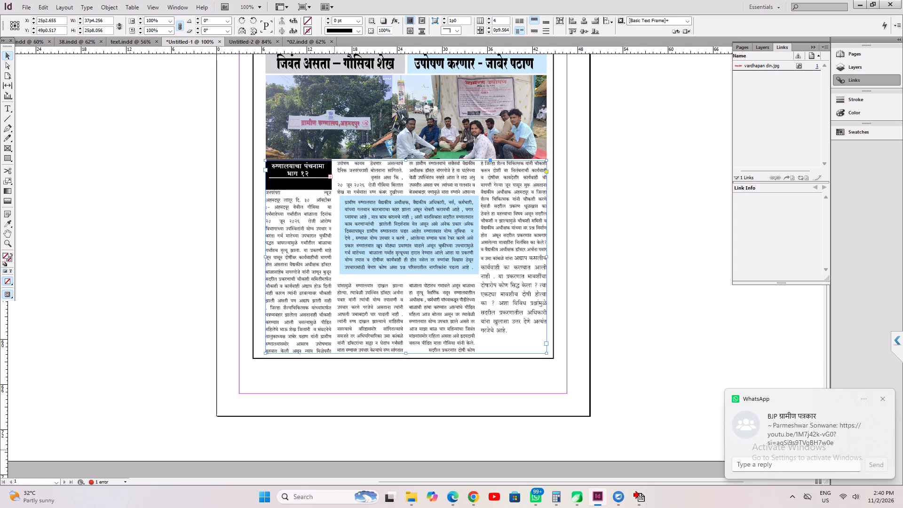
{"action": "scroll", "coordinate": [371, 378], "scroll_direction": "up", "scroll_amount": 5}
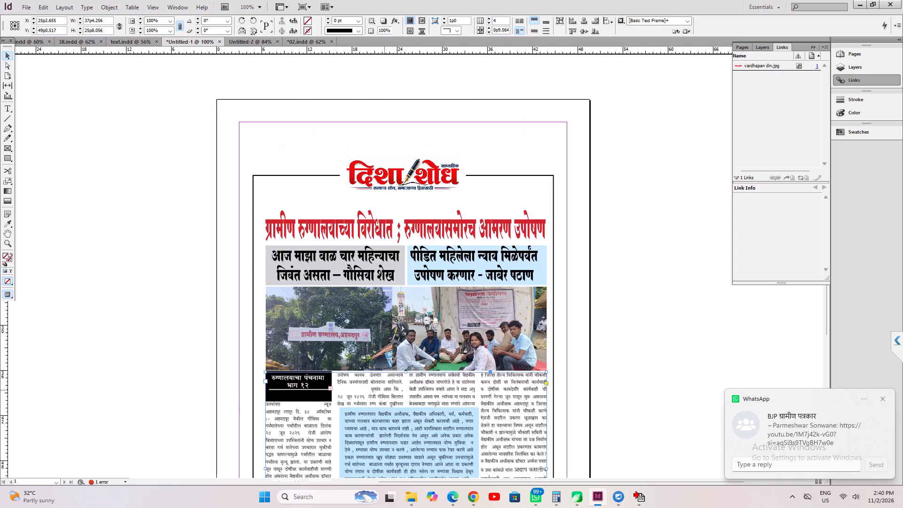
{"action": "scroll", "coordinate": [384, 390], "scroll_direction": "up", "scroll_amount": 3}
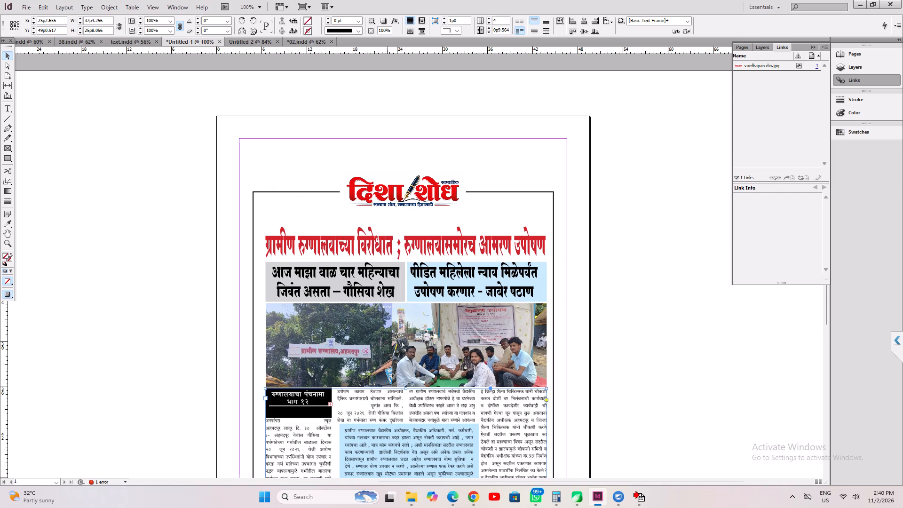
{"action": "left_click", "coordinate": [374, 247]}
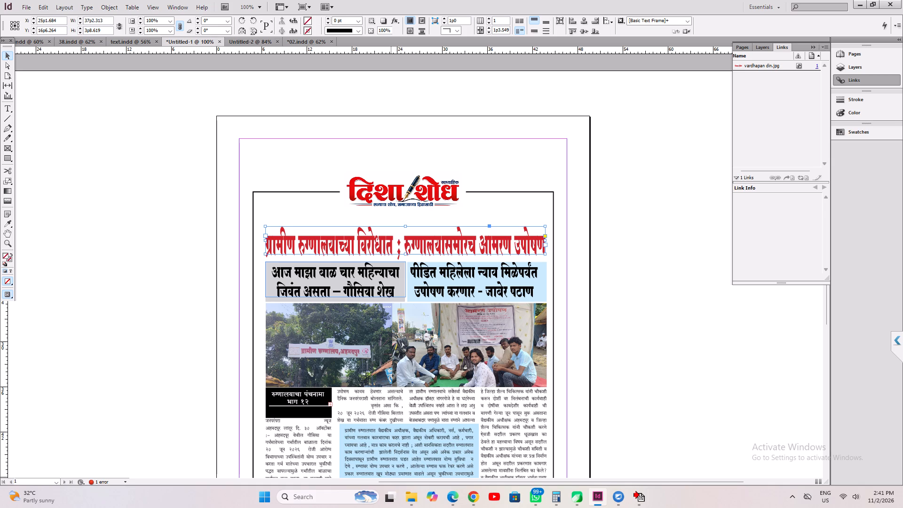
{"action": "left_click", "coordinate": [383, 213], "text": "ctrl"}
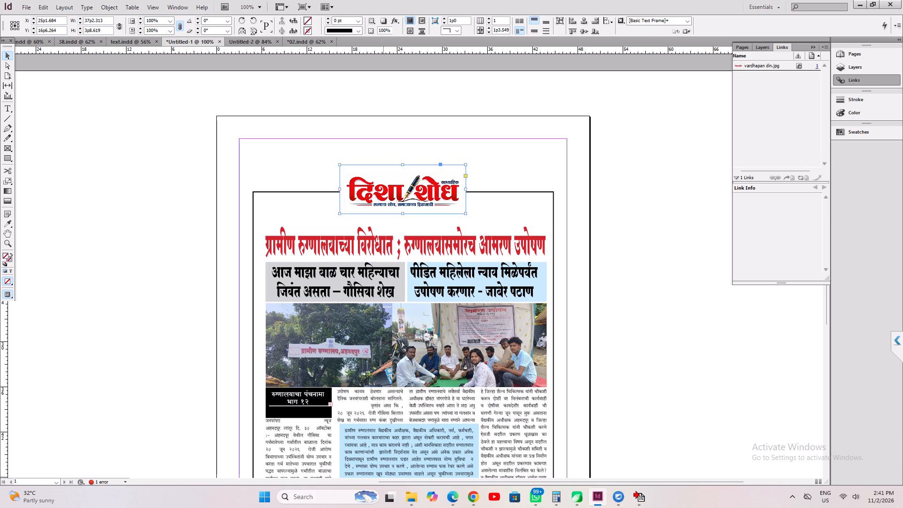
{"action": "key", "text": "ctrl+2"}
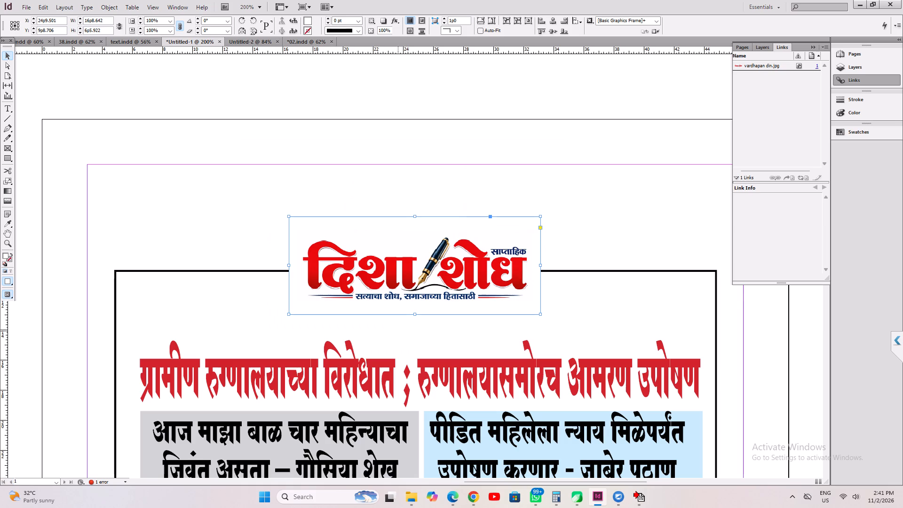
{"action": "left_click_drag", "start_coordinate": [416, 316], "coordinate": [417, 330], "text": "ctrl"}
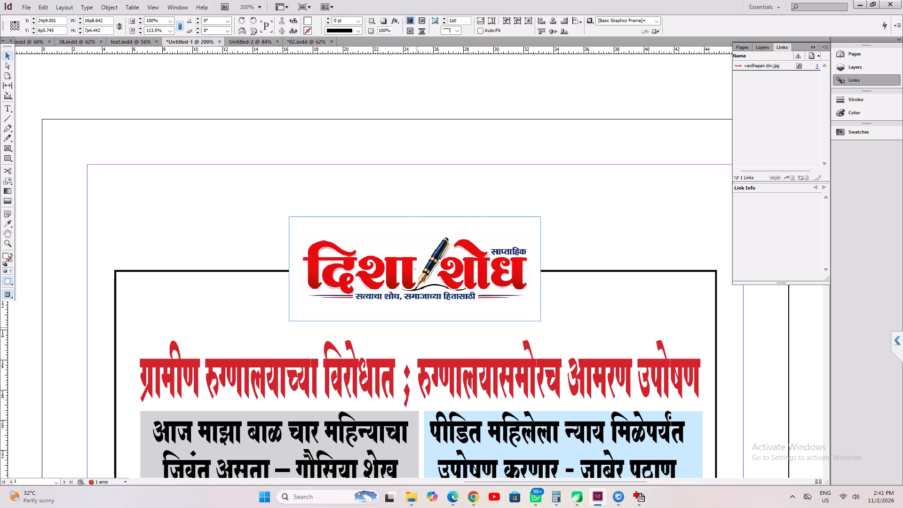
{"action": "left_click_drag", "start_coordinate": [417, 330], "coordinate": [416, 335], "text": "ctrl"}
{"action": "key", "text": "ctrl+z"}
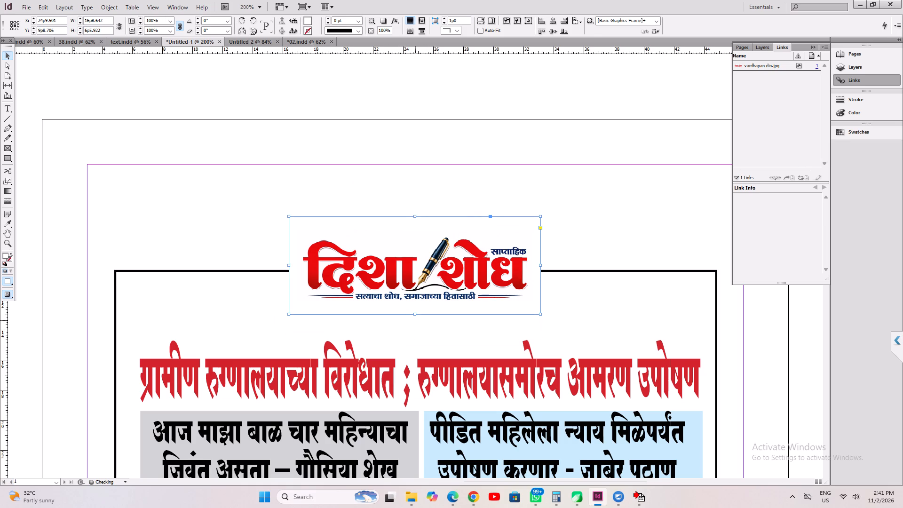
{"action": "left_click_drag", "start_coordinate": [414, 316], "coordinate": [414, 322], "text": "ctrl"}
{"action": "left_click", "coordinate": [444, 160]}
{"action": "left_click", "coordinate": [431, 248]}
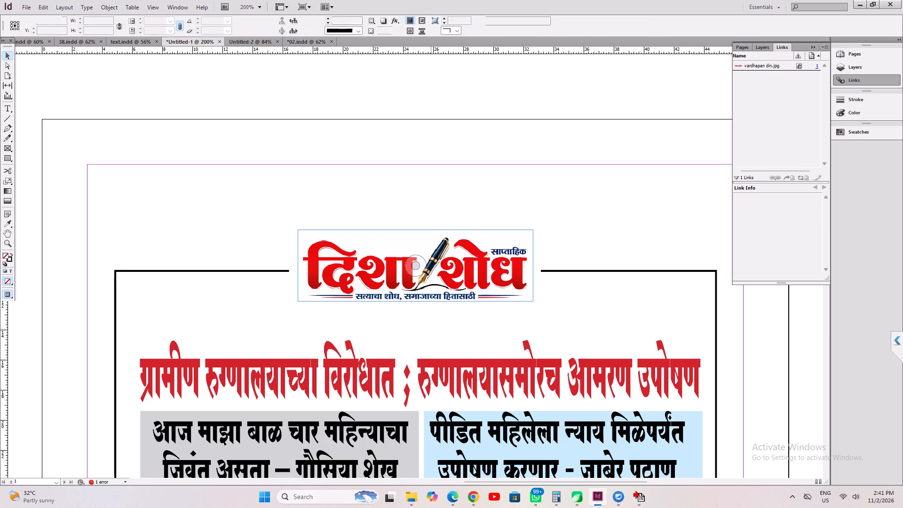
{"action": "left_click", "coordinate": [427, 133]}
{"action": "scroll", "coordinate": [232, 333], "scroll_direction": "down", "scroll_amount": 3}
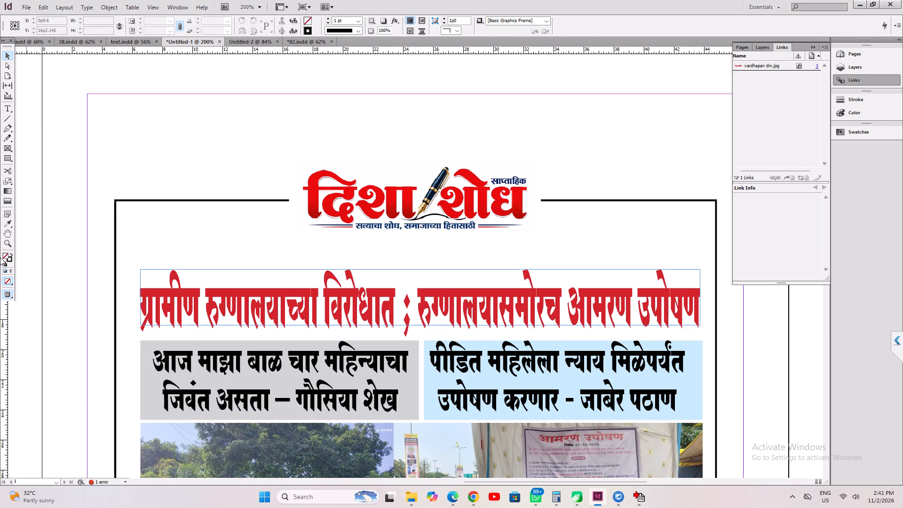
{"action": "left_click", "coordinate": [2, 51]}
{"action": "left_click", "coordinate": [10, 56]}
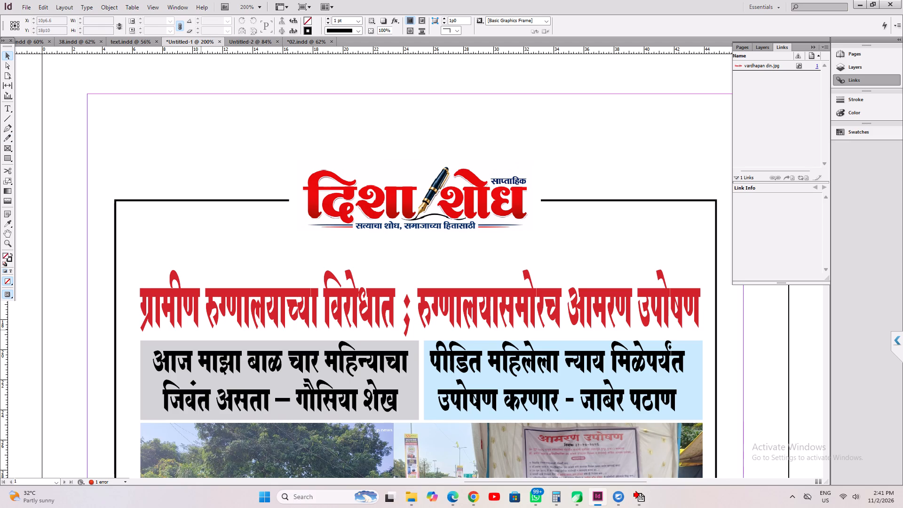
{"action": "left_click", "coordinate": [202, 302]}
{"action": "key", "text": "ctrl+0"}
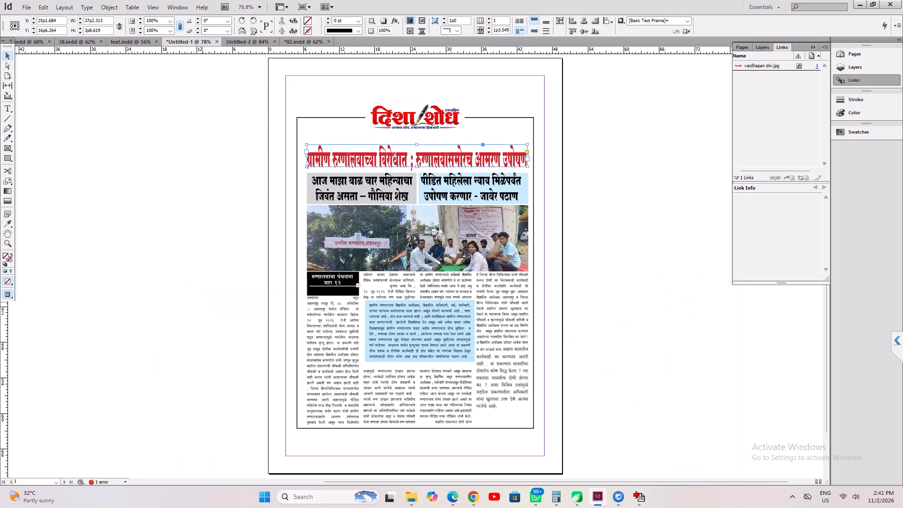
Save the article document to the Desktop as an InDesign CS6 document named DR TAHER.
{"action": "left_click", "coordinate": [25, 8]}
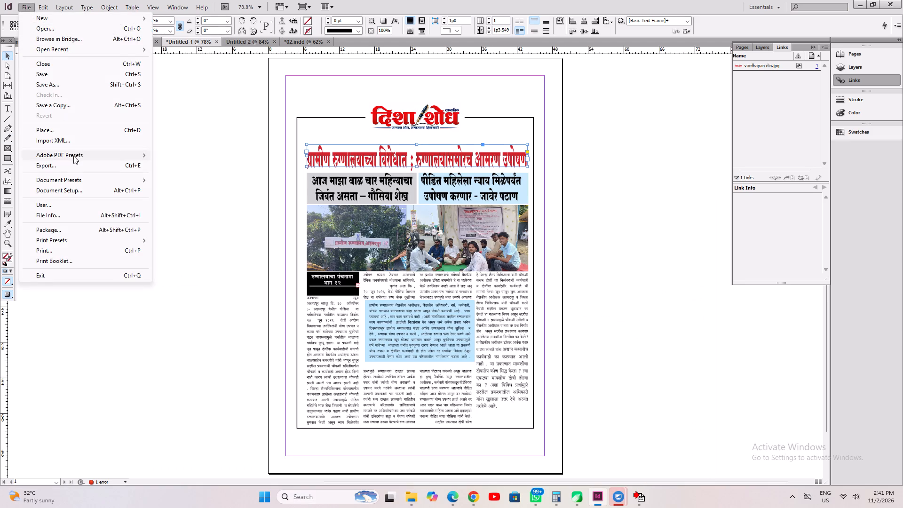
{"action": "left_click", "coordinate": [85, 84]}
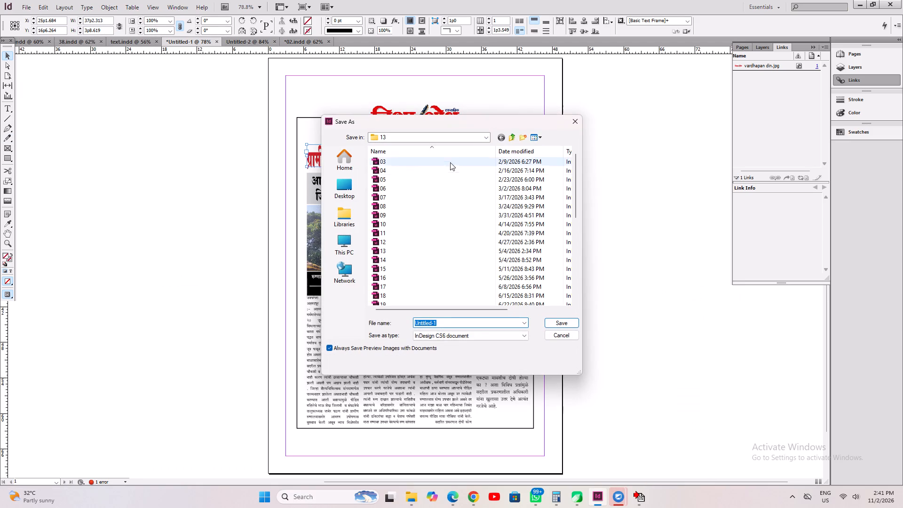
{"action": "left_click", "coordinate": [438, 140]}
{"action": "scroll", "coordinate": [441, 221], "scroll_direction": "up", "scroll_amount": 5}
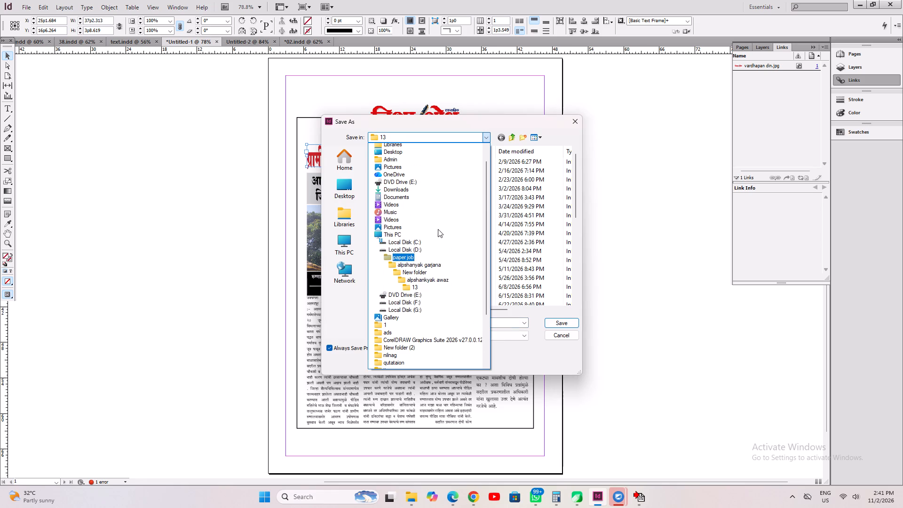
{"action": "scroll", "coordinate": [438, 229], "scroll_direction": "up", "scroll_amount": 1}
{"action": "left_click", "coordinate": [443, 155]}
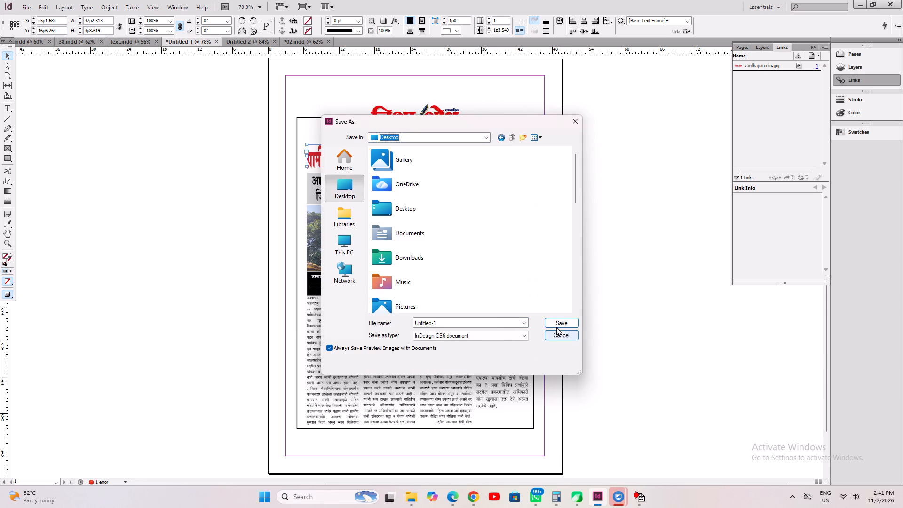
{"action": "left_click", "coordinate": [492, 322]}
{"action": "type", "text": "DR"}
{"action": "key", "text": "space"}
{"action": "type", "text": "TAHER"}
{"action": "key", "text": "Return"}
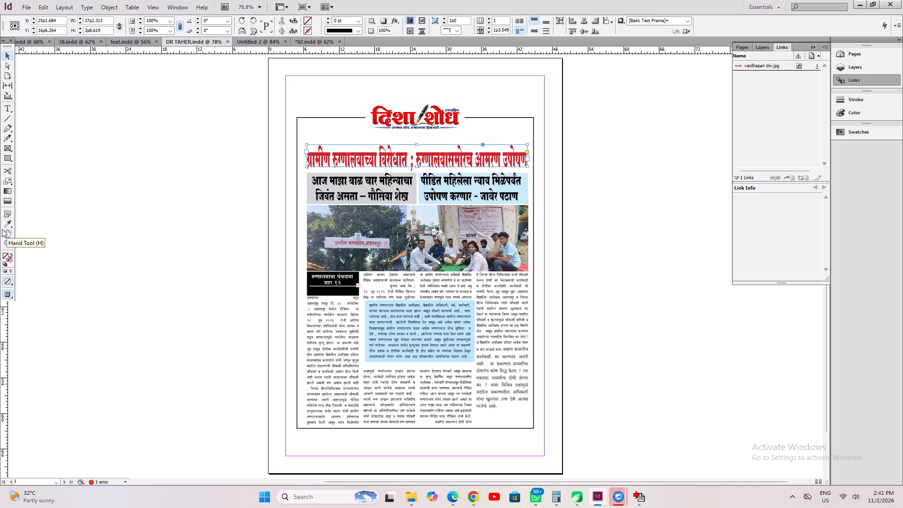
Close the DR TAHER.indd document.
{"action": "left_click", "coordinate": [225, 41]}
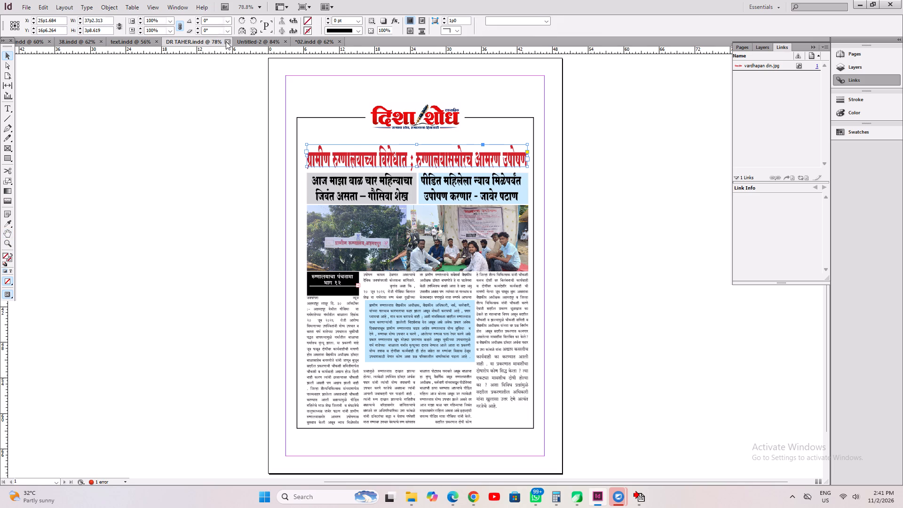
{"action": "left_click_drag", "start_coordinate": [628, 323], "coordinate": [626, 328]}
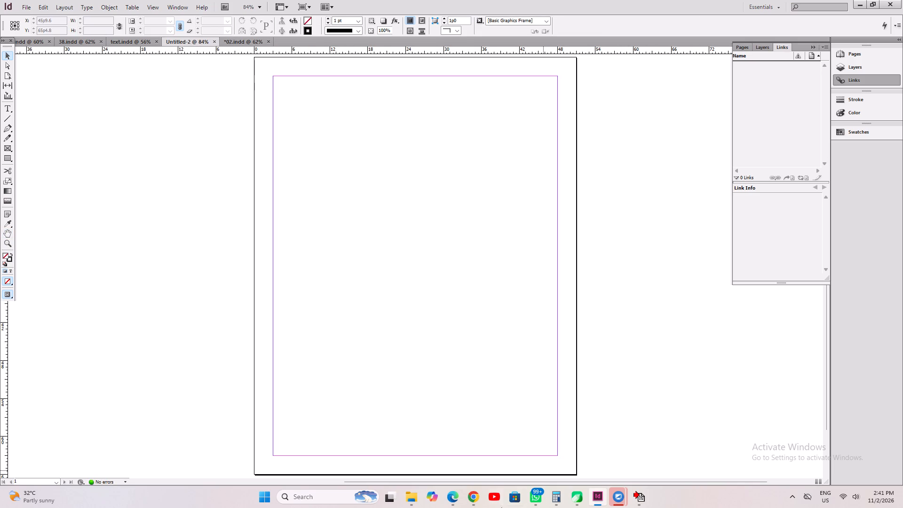
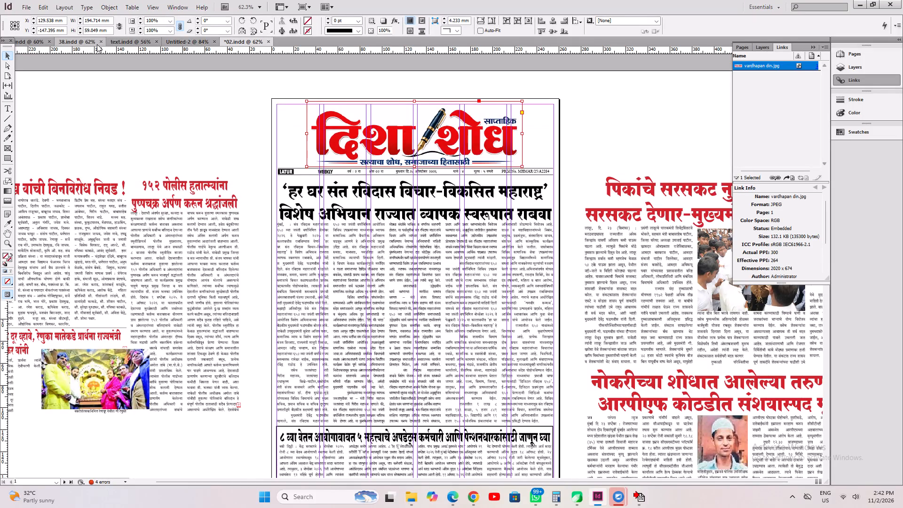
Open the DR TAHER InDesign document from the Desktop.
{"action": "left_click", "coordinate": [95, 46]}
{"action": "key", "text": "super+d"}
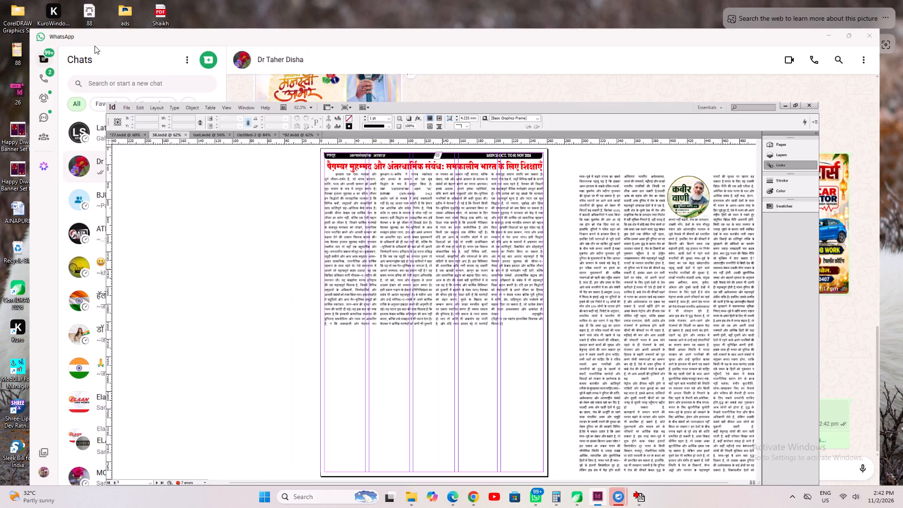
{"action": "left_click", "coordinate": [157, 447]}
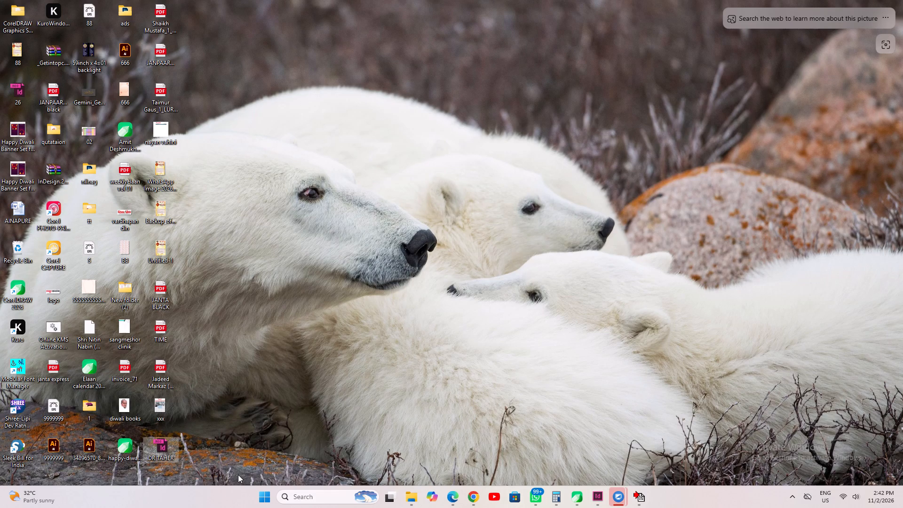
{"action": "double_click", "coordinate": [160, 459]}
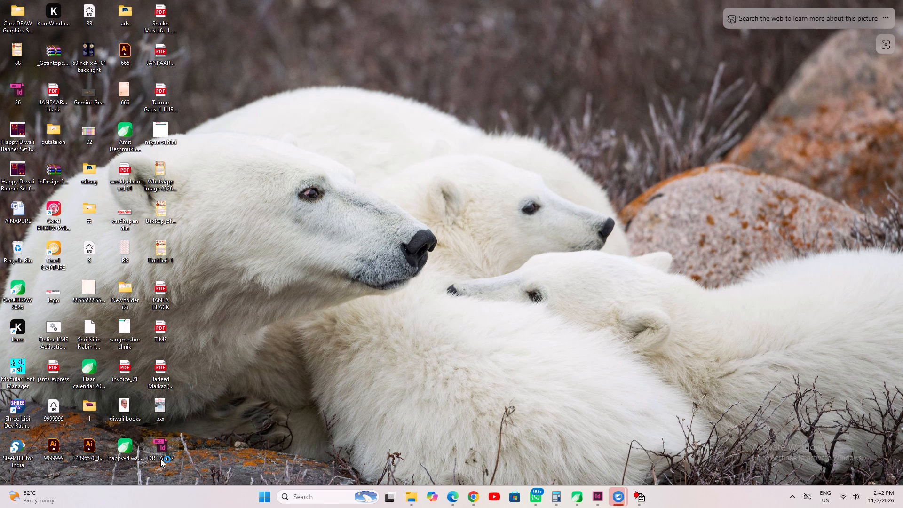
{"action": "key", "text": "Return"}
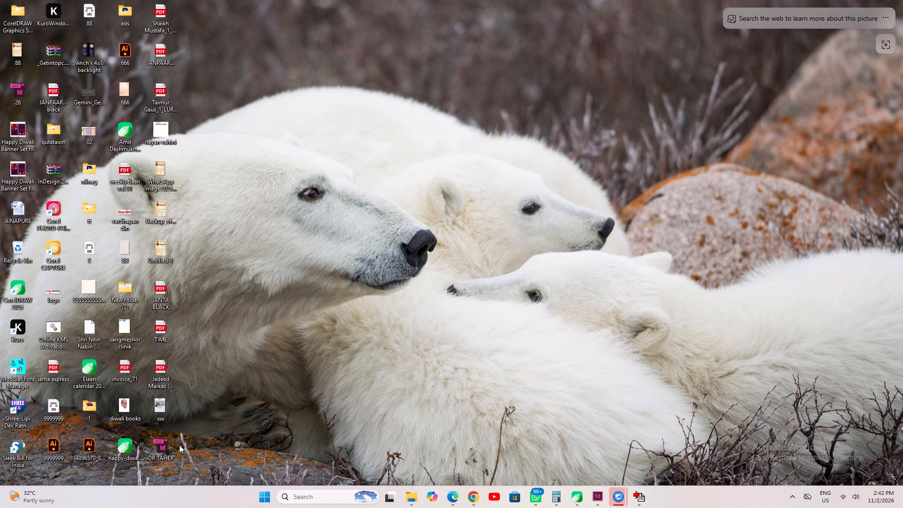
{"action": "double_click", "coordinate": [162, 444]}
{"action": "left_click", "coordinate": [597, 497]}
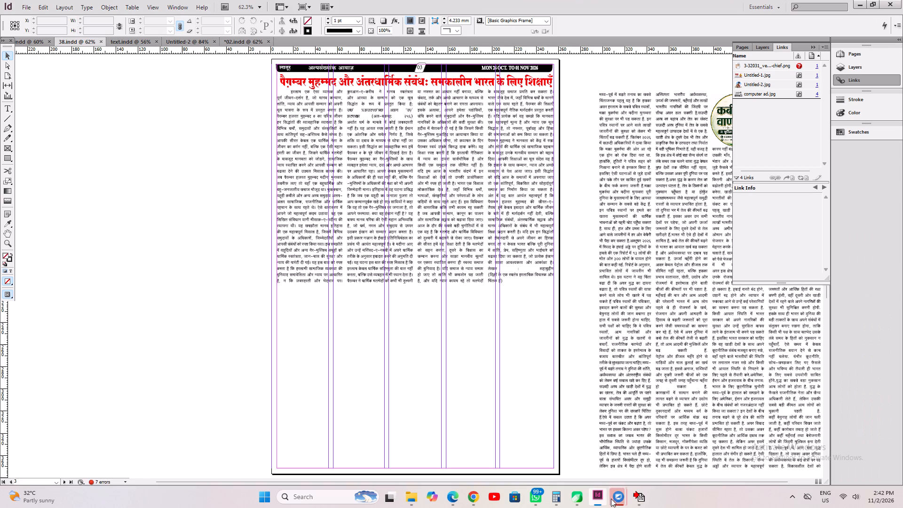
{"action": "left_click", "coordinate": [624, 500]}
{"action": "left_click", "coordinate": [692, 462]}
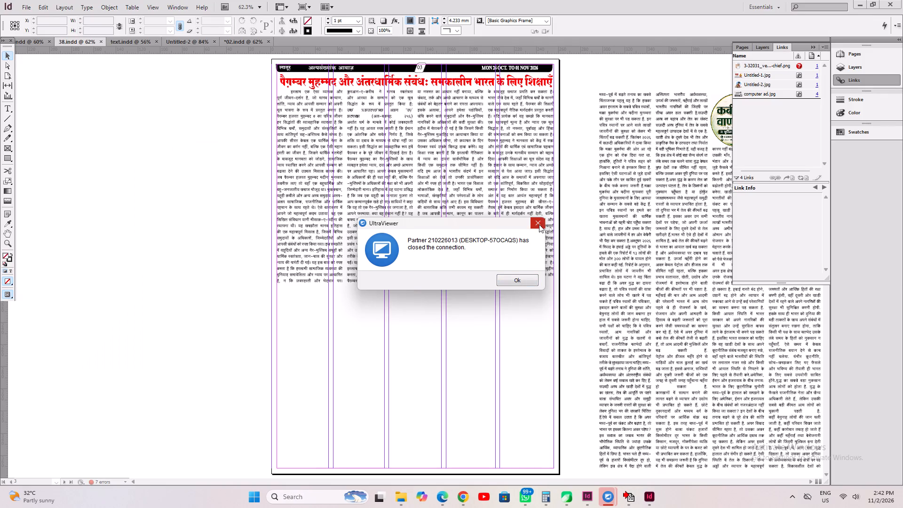
Dismiss UltraViewer's closed-connection notice.
{"action": "left_click", "coordinate": [539, 224]}
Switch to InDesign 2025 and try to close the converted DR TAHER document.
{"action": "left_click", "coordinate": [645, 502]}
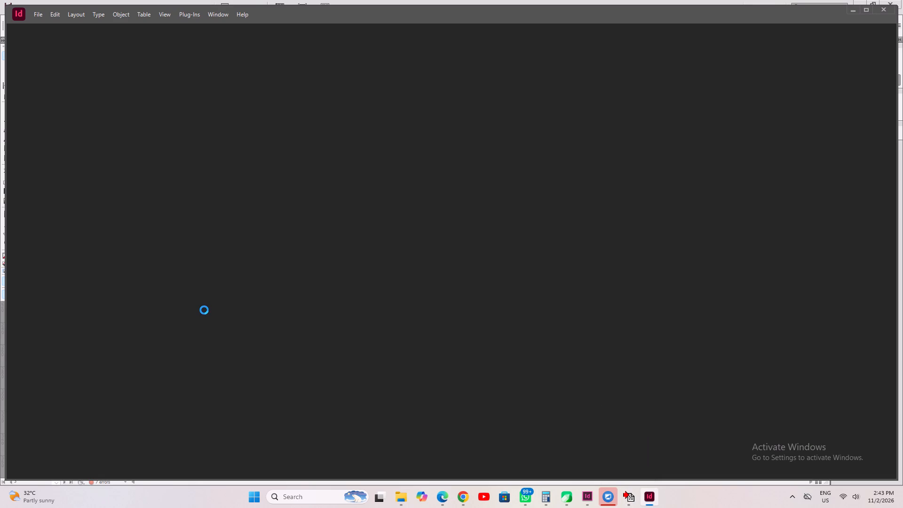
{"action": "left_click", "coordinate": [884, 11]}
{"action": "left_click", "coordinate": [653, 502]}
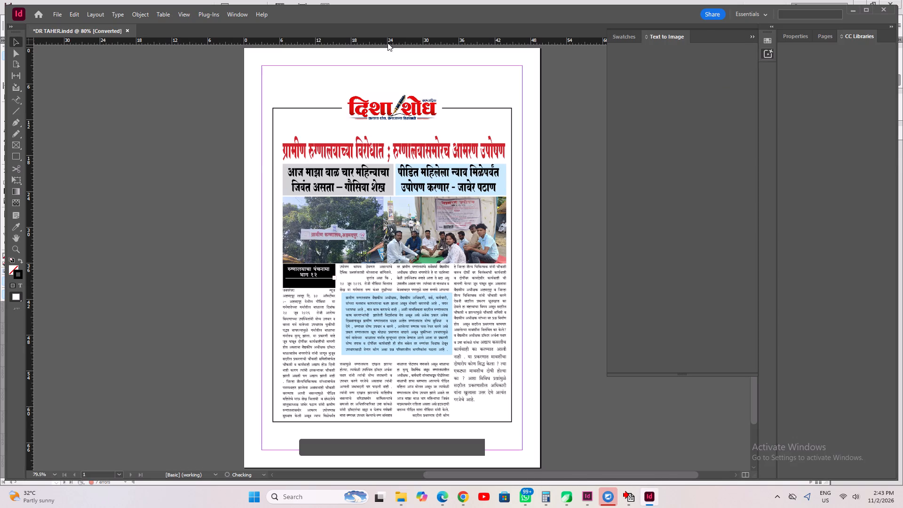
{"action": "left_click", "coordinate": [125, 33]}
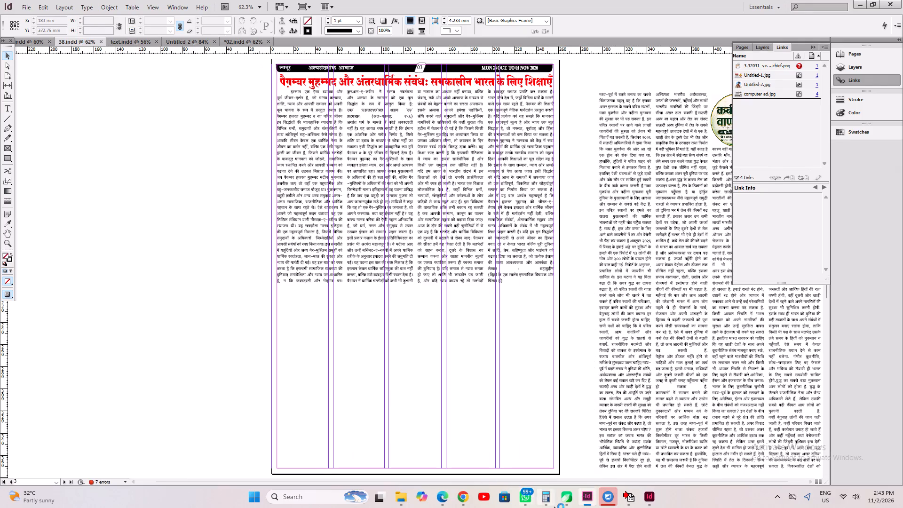
Switch to UltraViewer and exit it.
{"action": "left_click", "coordinate": [606, 498]}
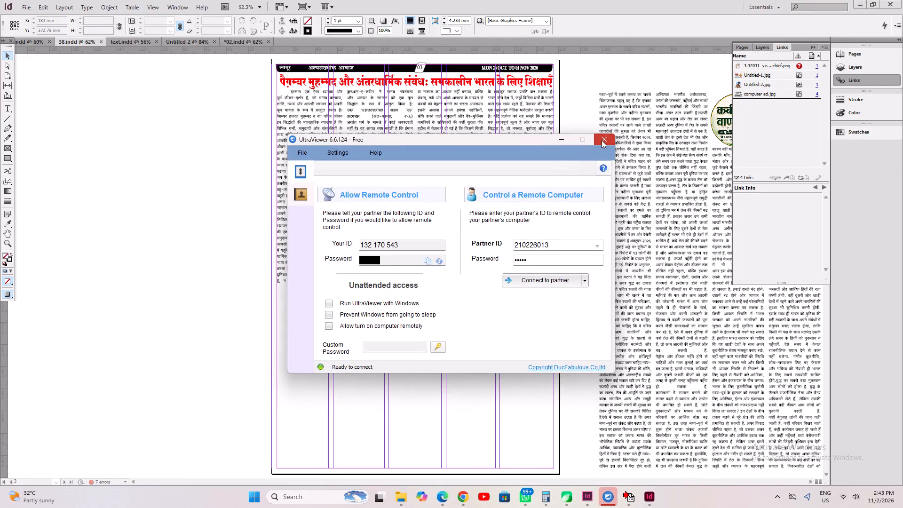
{"action": "left_click", "coordinate": [602, 140]}
{"action": "left_click", "coordinate": [466, 279]}
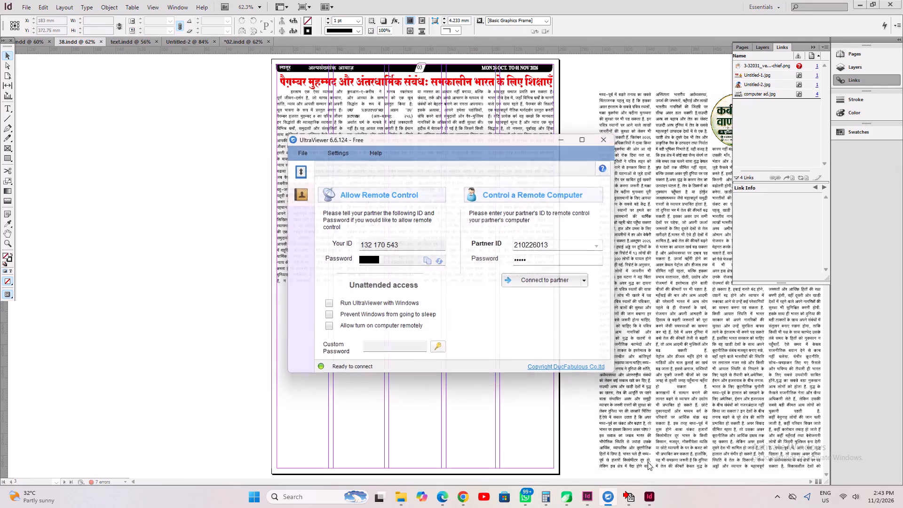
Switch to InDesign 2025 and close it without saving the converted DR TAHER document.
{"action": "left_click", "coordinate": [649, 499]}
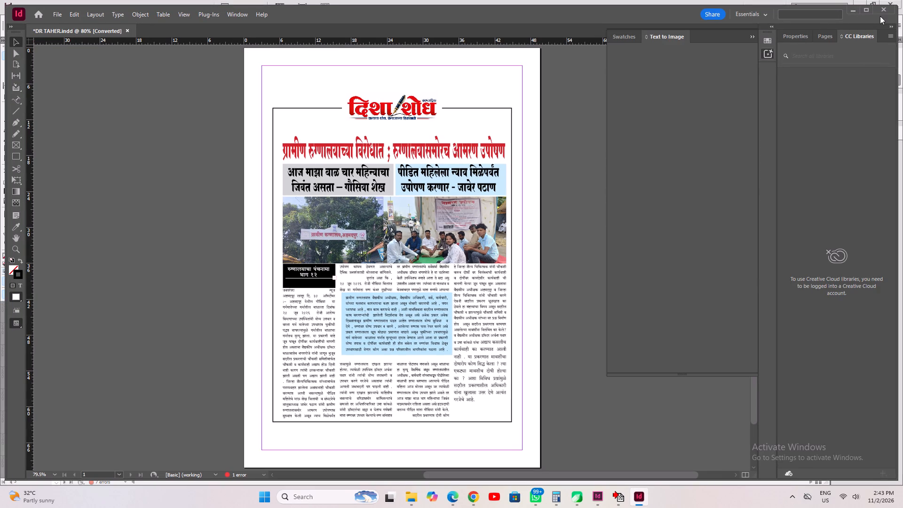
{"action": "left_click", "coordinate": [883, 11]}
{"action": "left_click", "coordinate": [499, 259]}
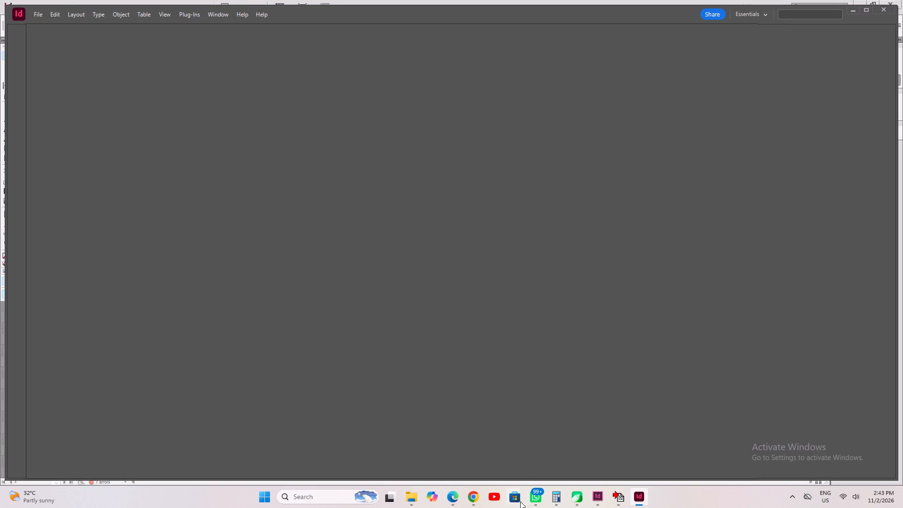
Switch back to InDesign CS6 and open the DR TAHER document from the Desktop there.
{"action": "left_click", "coordinate": [594, 503]}
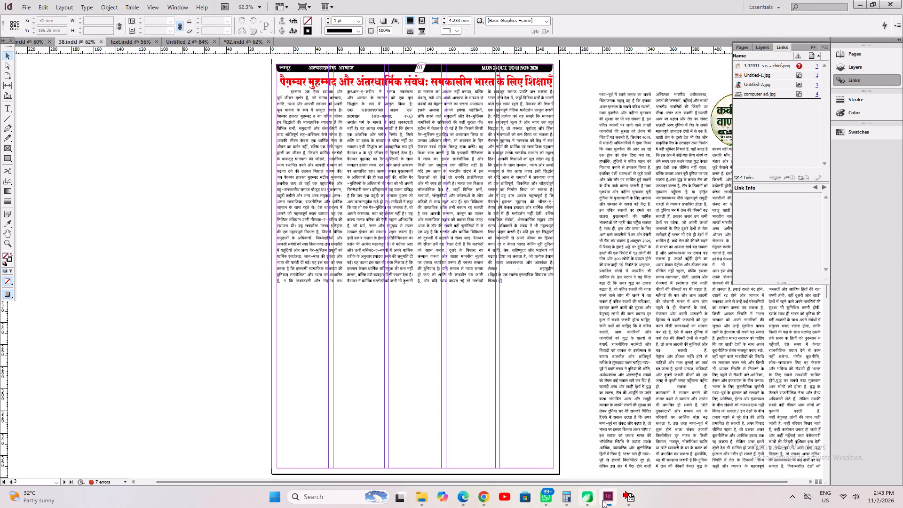
{"action": "left_click", "coordinate": [605, 500]}
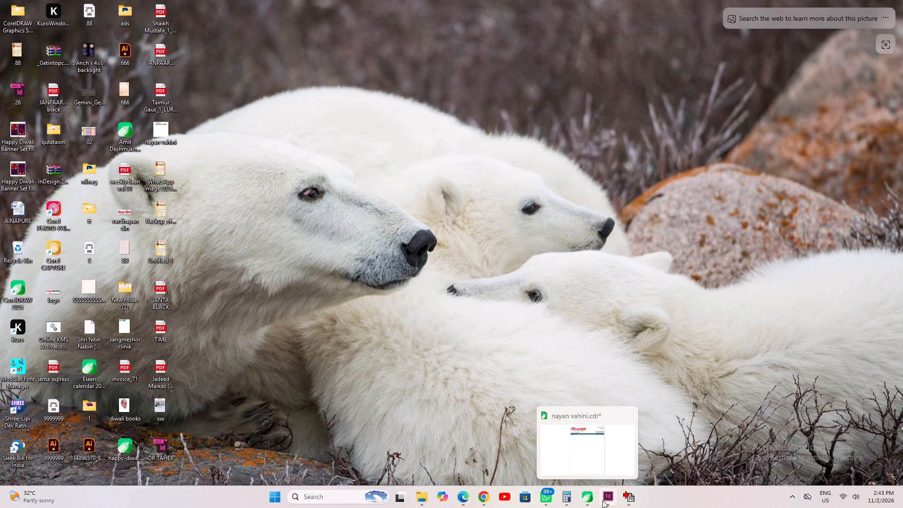
{"action": "left_click", "coordinate": [602, 500]}
{"action": "left_click", "coordinate": [33, 10]}
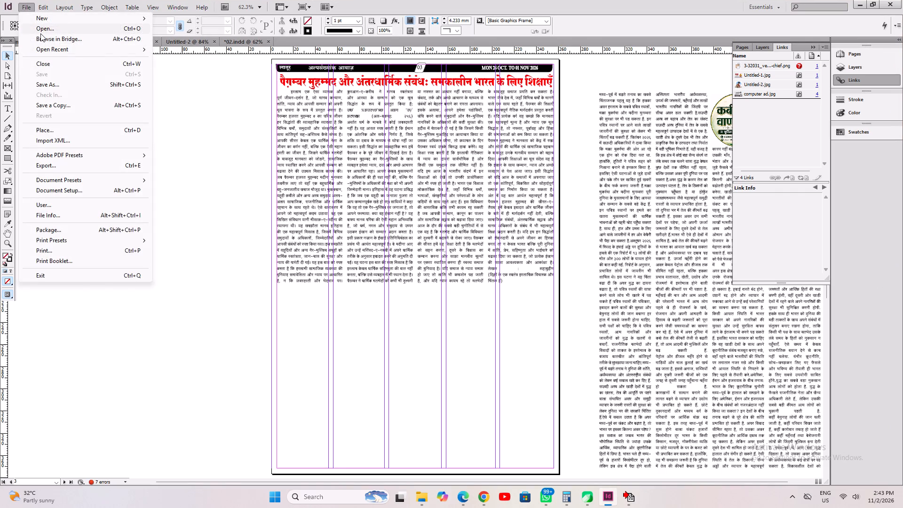
{"action": "left_click", "coordinate": [40, 33]}
{"action": "left_click", "coordinate": [408, 139]}
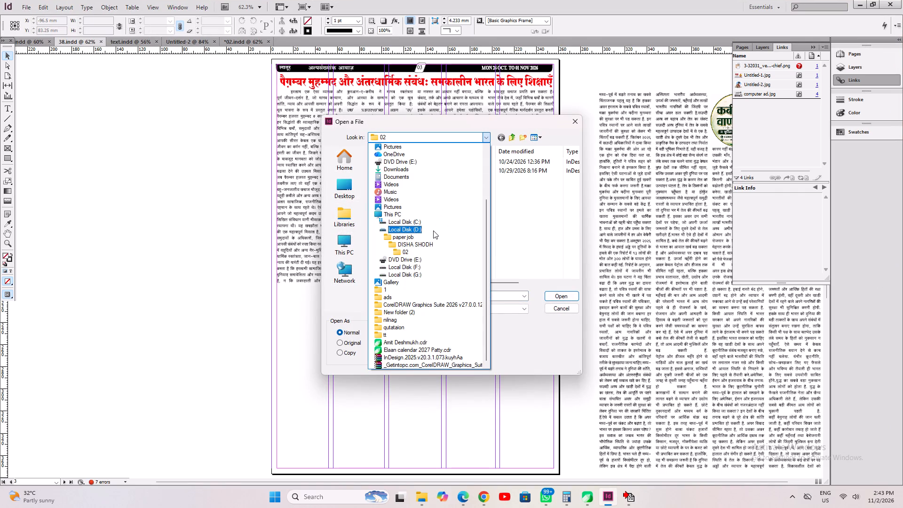
{"action": "scroll", "coordinate": [433, 230], "scroll_direction": "up", "scroll_amount": 7}
{"action": "left_click_drag", "start_coordinate": [402, 150], "coordinate": [402, 154]}
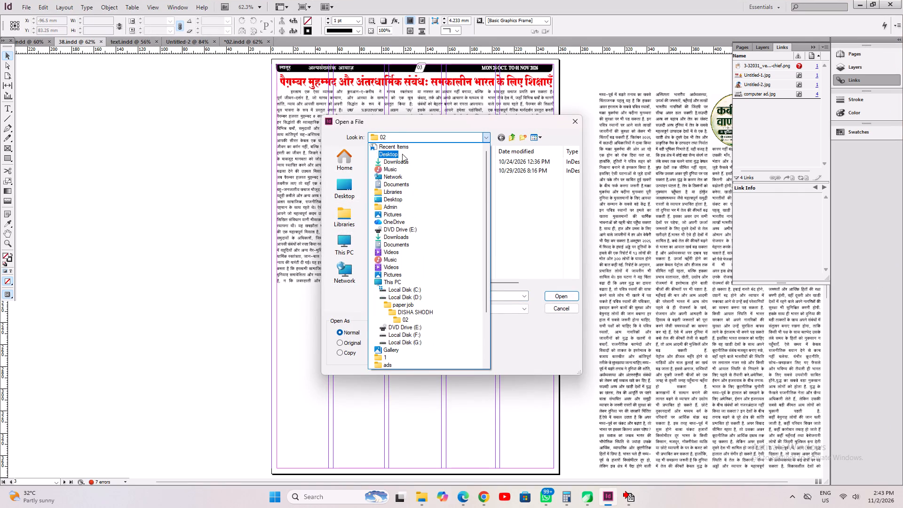
{"action": "left_click_drag", "start_coordinate": [402, 154], "coordinate": [403, 157]}
{"action": "scroll", "coordinate": [424, 167], "scroll_direction": "down", "scroll_amount": 16}
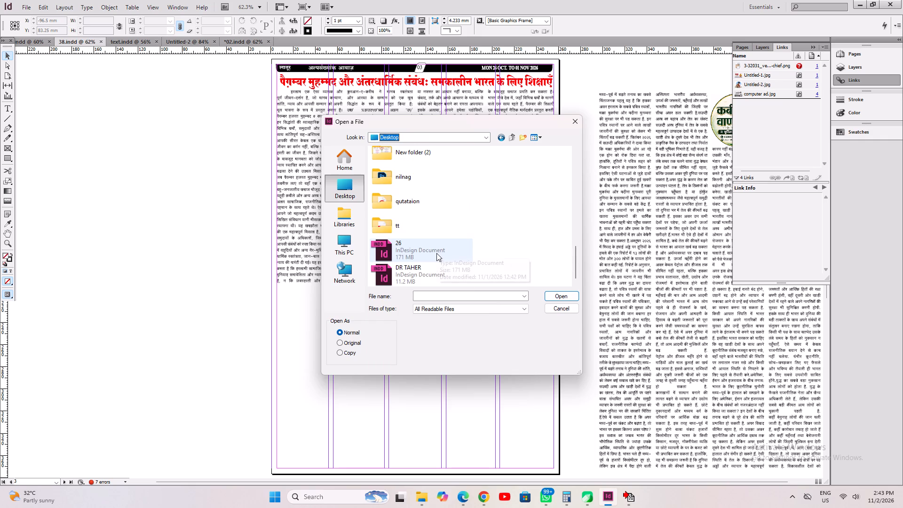
{"action": "left_click", "coordinate": [413, 267]}
{"action": "left_click", "coordinate": [579, 298]}
{"action": "left_click", "coordinate": [574, 298]}
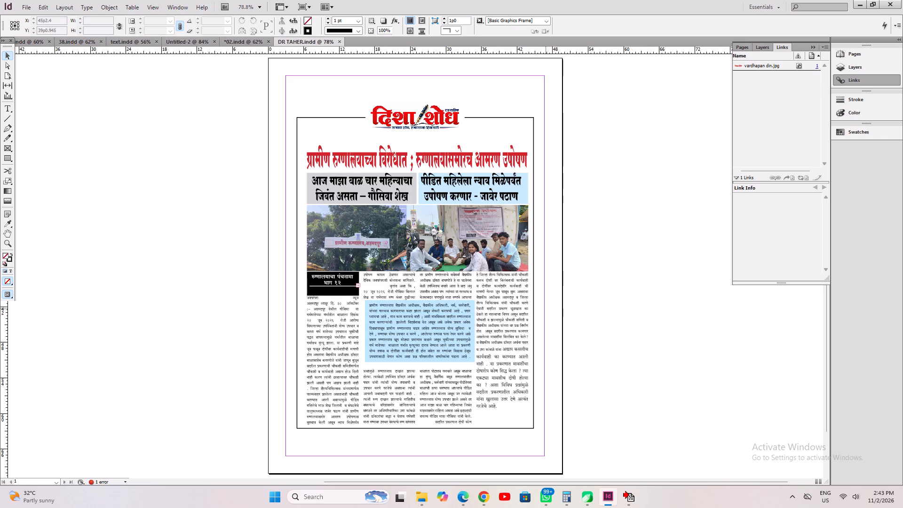
Copy the whole article with its masthead and border, add a second page, and paste the copy onto it.
{"action": "double_click", "coordinate": [623, 348]}
{"action": "left_click_drag", "start_coordinate": [221, 96], "coordinate": [544, 453]}
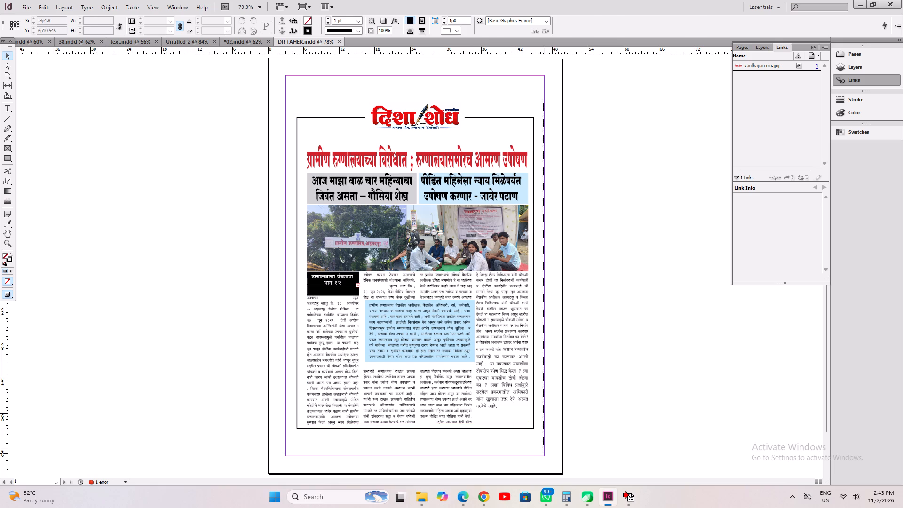
{"action": "key", "text": "ctrl+c"}
{"action": "scroll", "coordinate": [360, 446], "scroll_direction": "down", "scroll_amount": 7}
{"action": "left_click", "coordinate": [694, 352]}
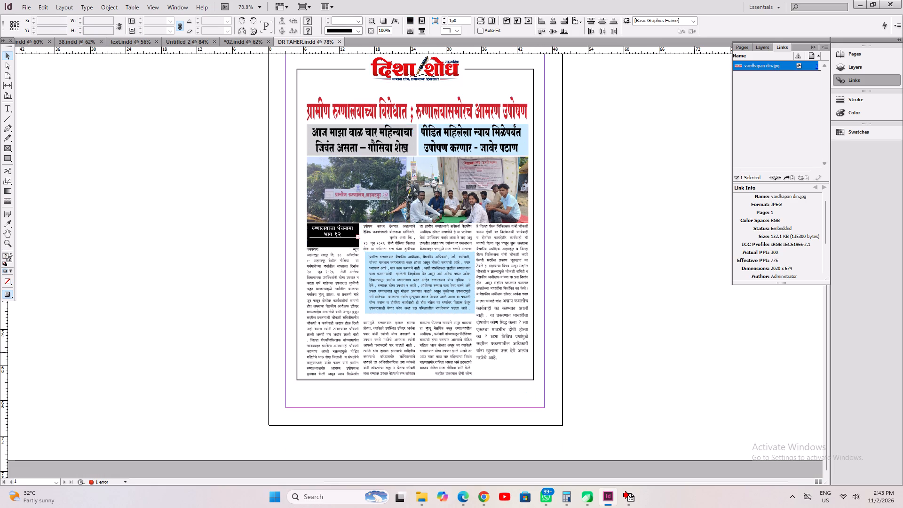
{"action": "key", "text": "ctrl+shift+p"}
{"action": "key", "text": "ctrl+v"}
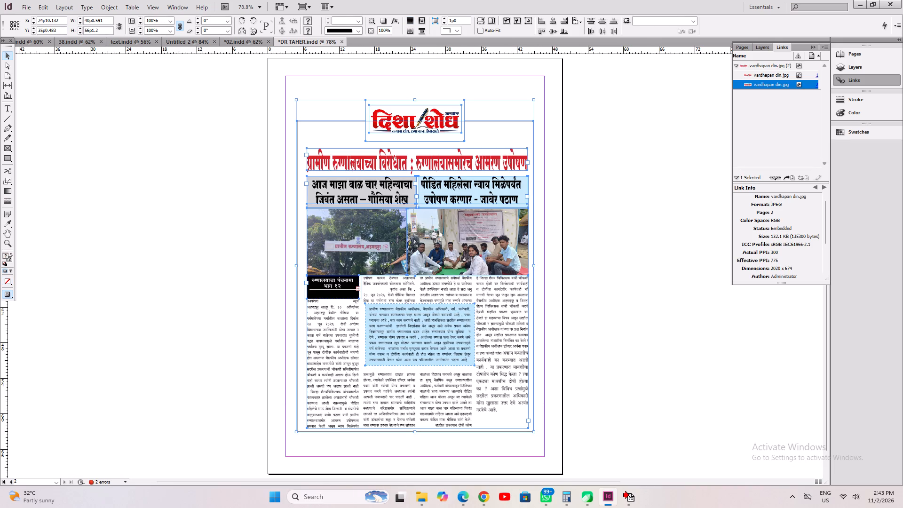
Delete the photos, headlines, body text and black border from page 2, keeping only the दिशा शोध masthead.
{"action": "left_click", "coordinate": [580, 198]}
{"action": "left_click", "coordinate": [475, 144], "text": "ctrl"}
{"action": "left_click", "coordinate": [450, 135], "text": "ctrl"}
{"action": "left_click", "coordinate": [385, 270]}
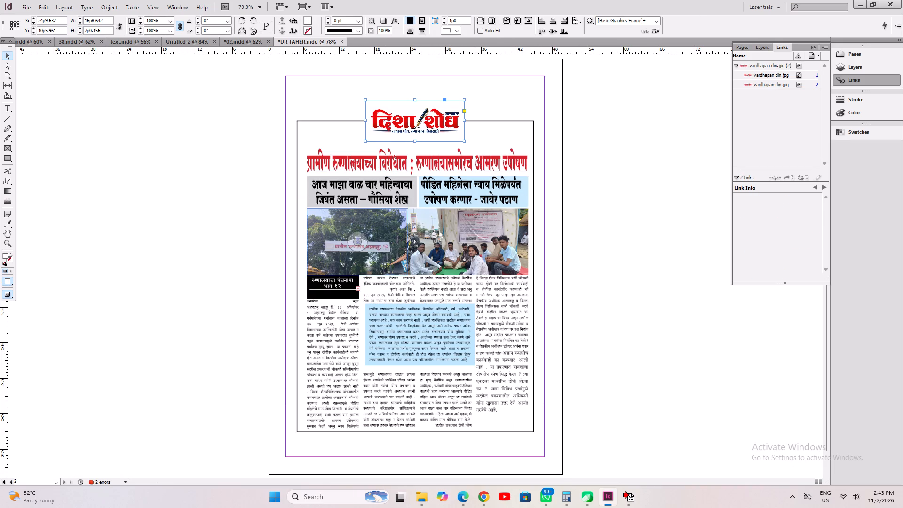
{"action": "key", "text": "Delete"}
{"action": "left_click", "coordinate": [479, 190]}
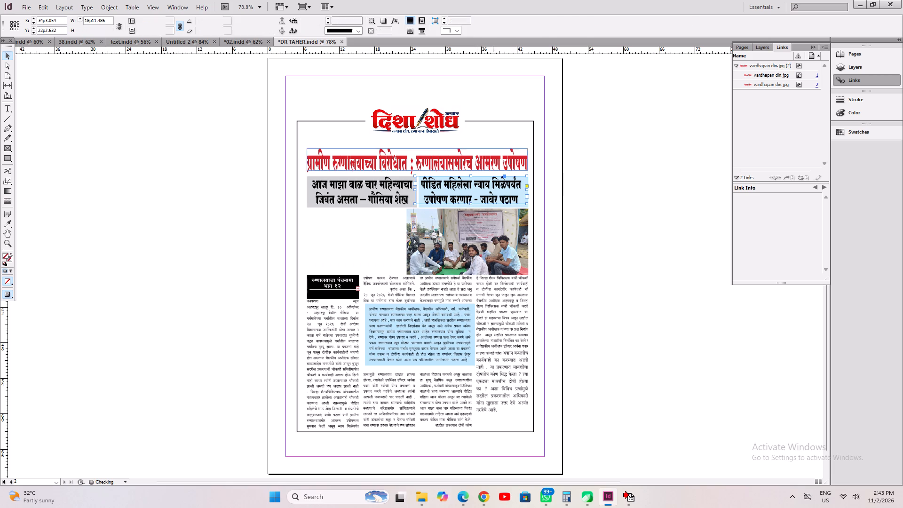
{"action": "left_click_drag", "start_coordinate": [580, 150], "coordinate": [294, 458]}
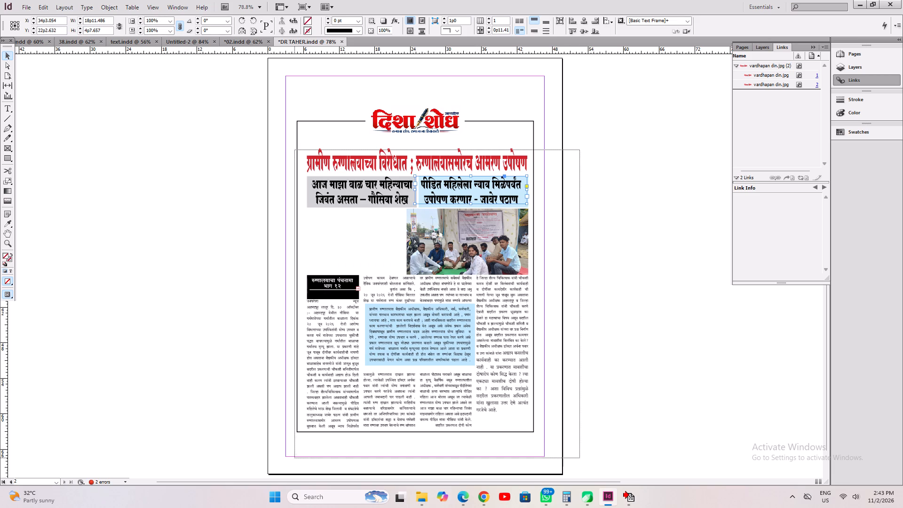
{"action": "left_click_drag", "start_coordinate": [294, 458], "coordinate": [300, 459]}
{"action": "left_click", "coordinate": [301, 132], "text": "shift"}
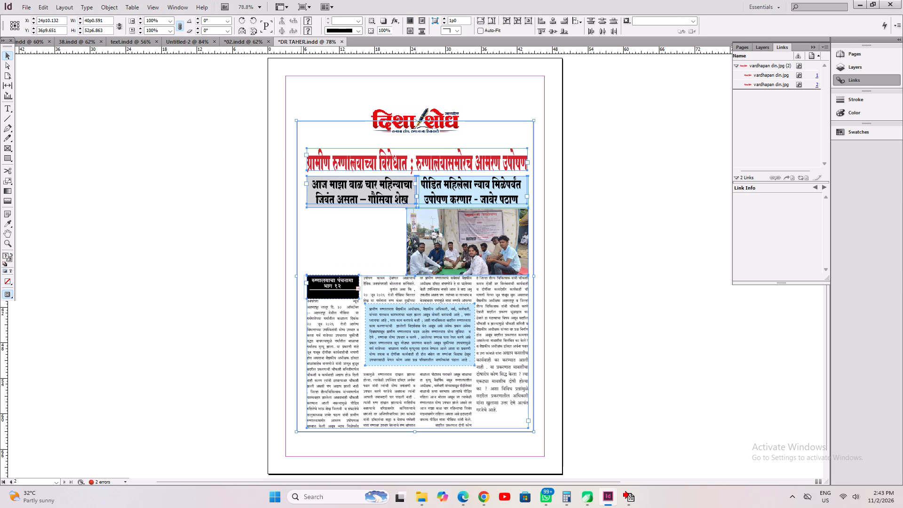
{"action": "key", "text": "Delete"}
Enlarge the दिशा शोध masthead and its white frame on page 2 to about 31p3 by 13p1 and move them slightly up.
{"action": "left_click_drag", "start_coordinate": [226, 93], "coordinate": [624, 247]}
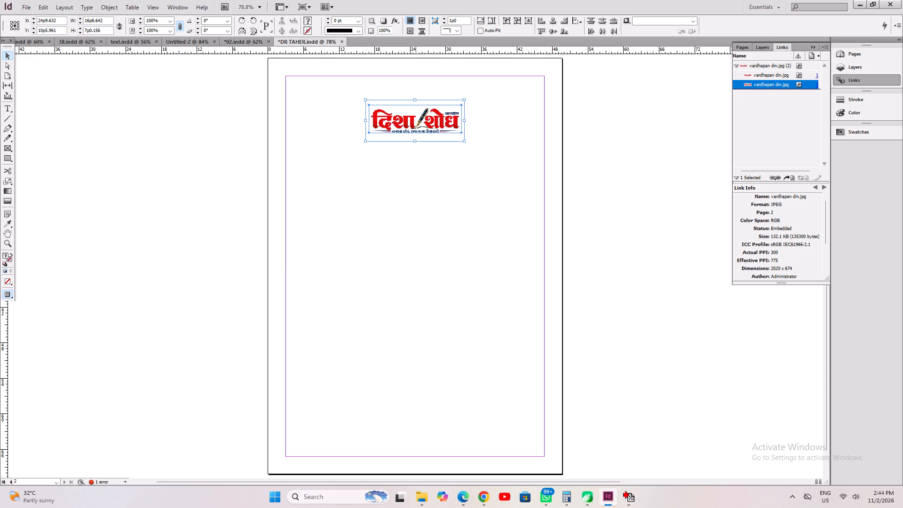
{"action": "left_click_drag", "start_coordinate": [416, 142], "coordinate": [417, 177], "text": "ctrl+shift"}
{"action": "left_click_drag", "start_coordinate": [418, 145], "coordinate": [419, 143], "text": "shift"}
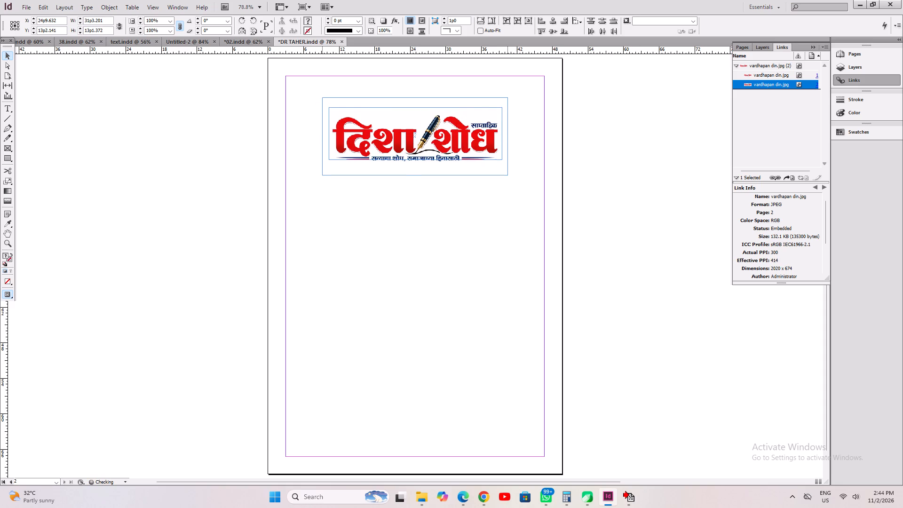
{"action": "left_click_drag", "start_coordinate": [419, 143], "coordinate": [420, 127], "text": "shift"}
{"action": "left_click", "coordinate": [634, 199]}
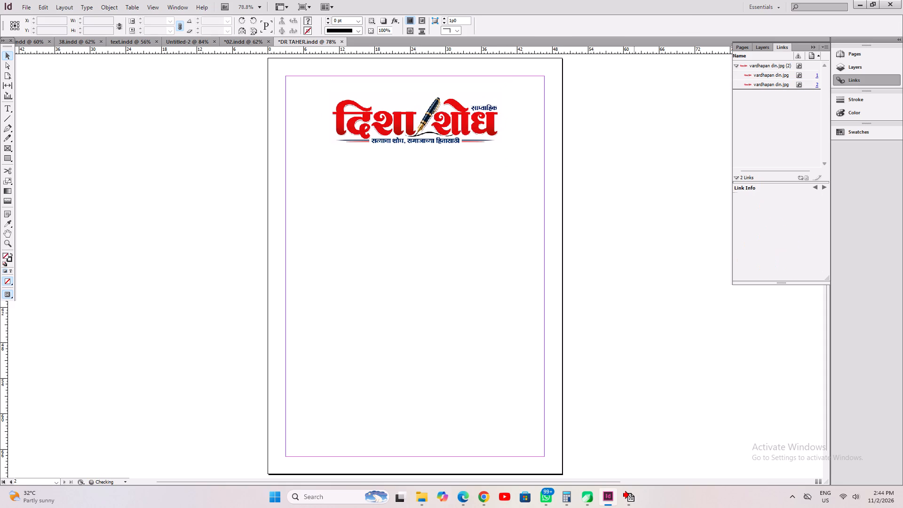
{"action": "left_click", "coordinate": [634, 199]}
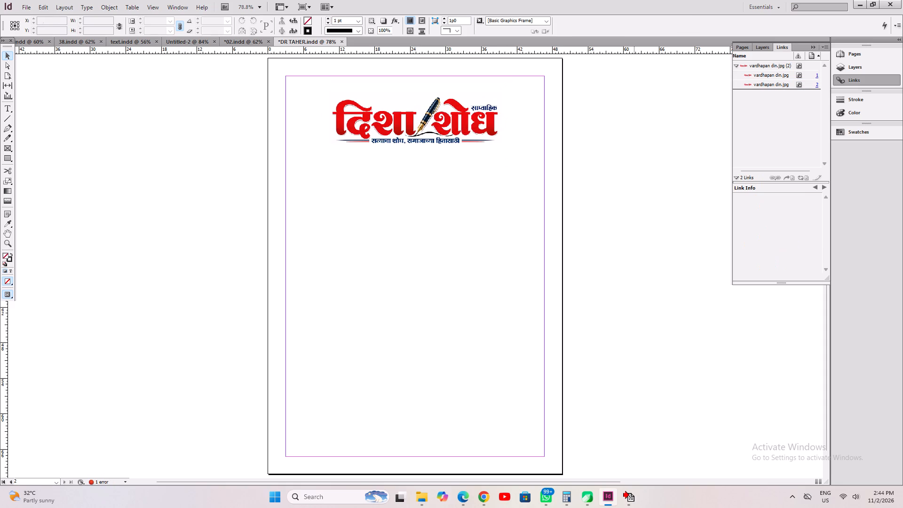
{"action": "left_click", "coordinate": [561, 302]}
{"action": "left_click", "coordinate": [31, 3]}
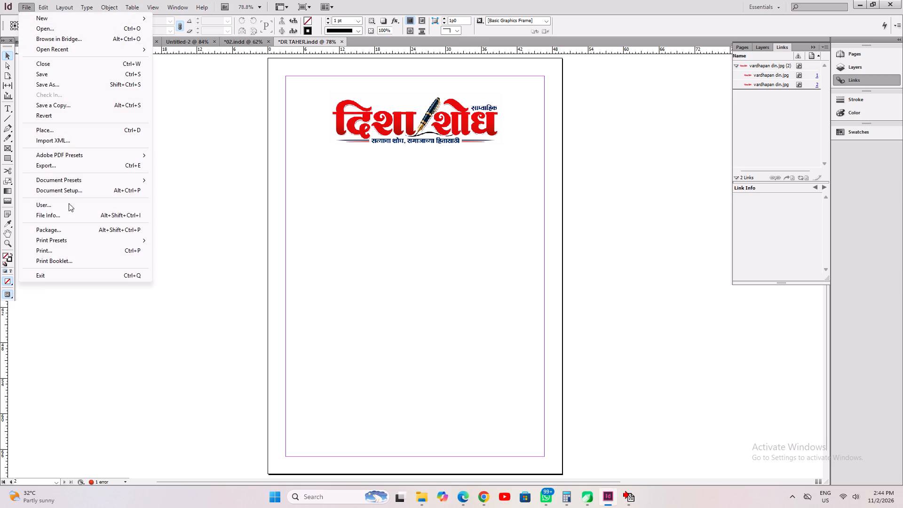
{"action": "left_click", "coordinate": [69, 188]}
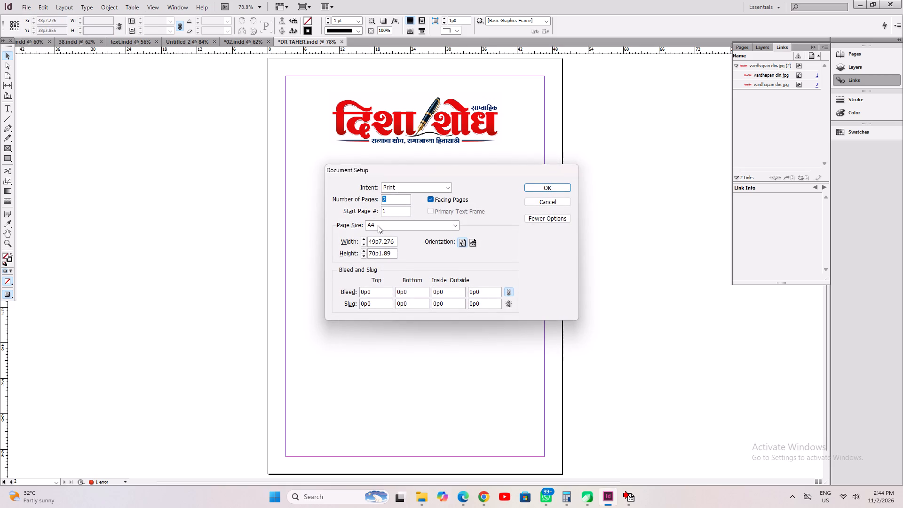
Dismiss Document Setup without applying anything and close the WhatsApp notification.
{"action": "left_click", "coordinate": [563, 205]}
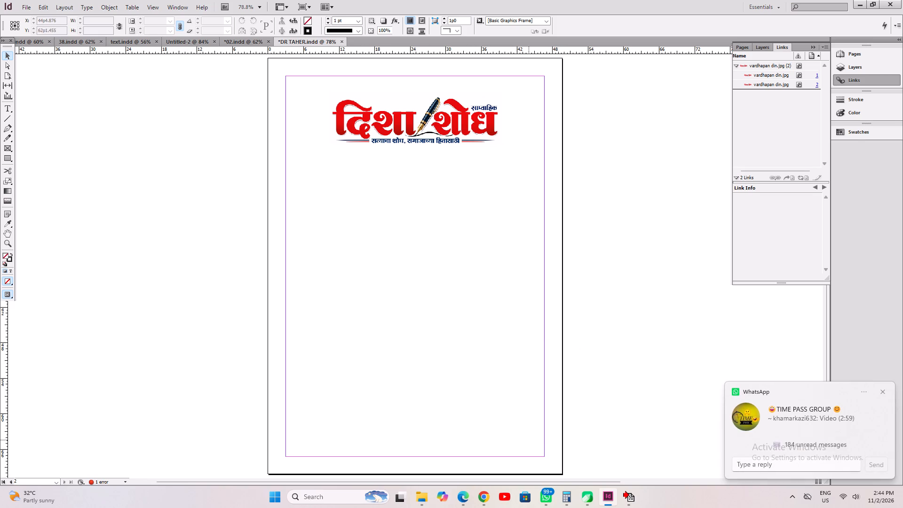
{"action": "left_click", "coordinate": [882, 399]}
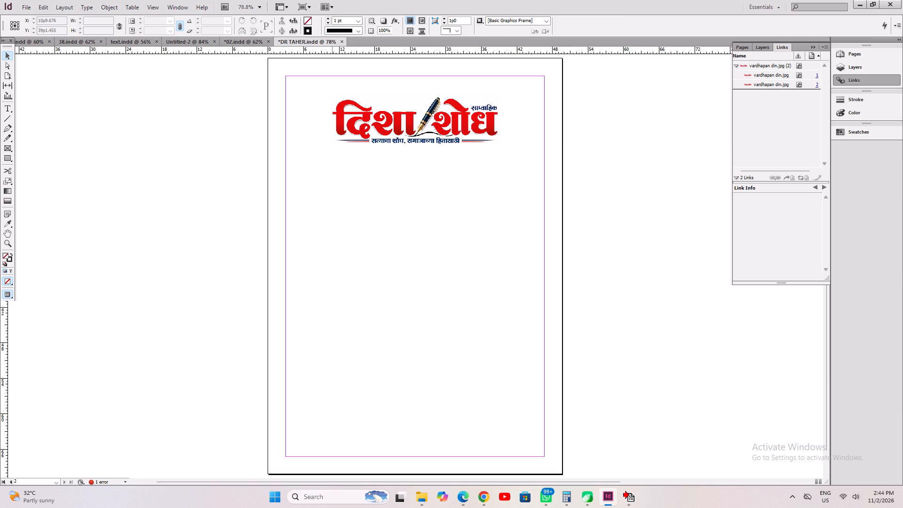
Select the दिशा शोध masthead on page 2 and start a JPEG export to the Desktop.
{"action": "left_click_drag", "start_coordinate": [134, 167], "coordinate": [661, 488]}
{"action": "left_click_drag", "start_coordinate": [623, 415], "coordinate": [212, 90]}
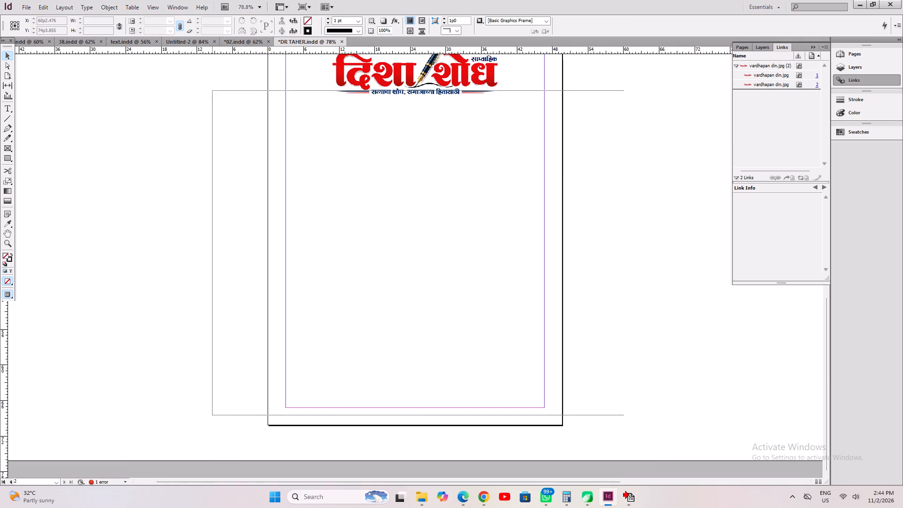
{"action": "left_click_drag", "start_coordinate": [212, 90], "coordinate": [189, 64]}
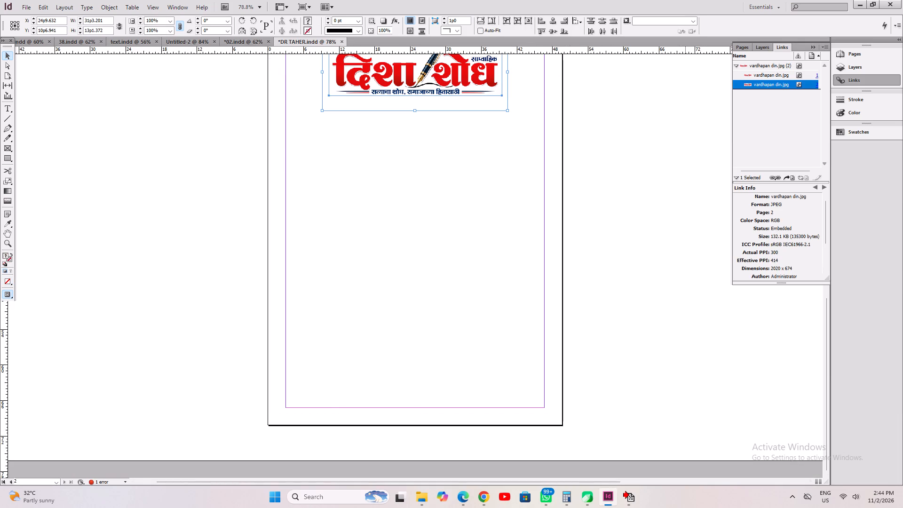
{"action": "key", "text": "ctrl+a"}
{"action": "key", "text": "ctrl+e"}
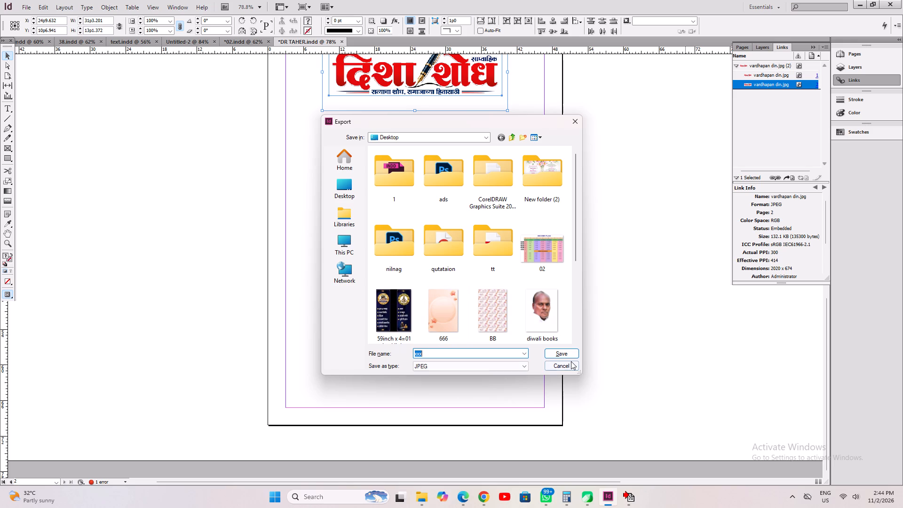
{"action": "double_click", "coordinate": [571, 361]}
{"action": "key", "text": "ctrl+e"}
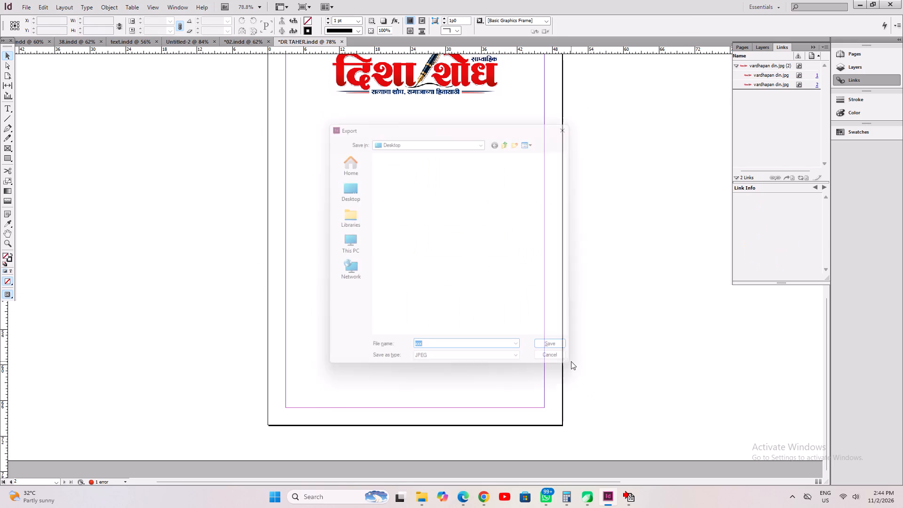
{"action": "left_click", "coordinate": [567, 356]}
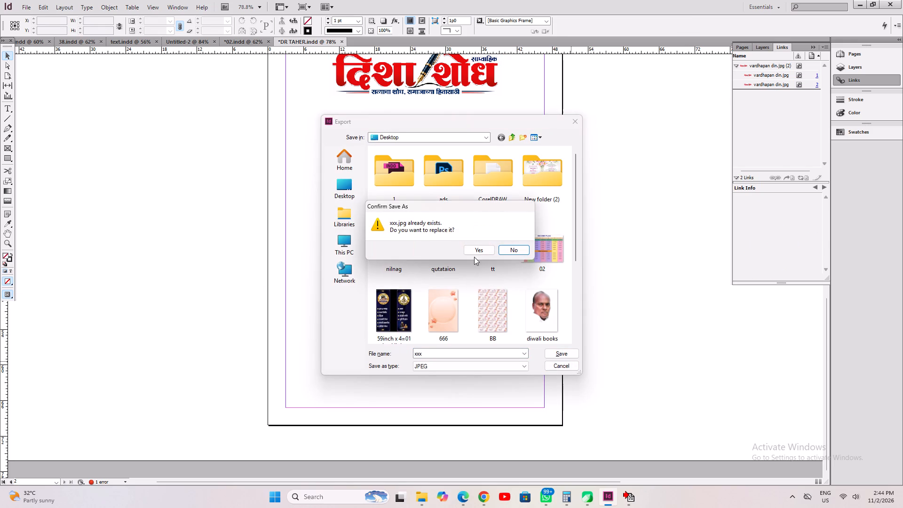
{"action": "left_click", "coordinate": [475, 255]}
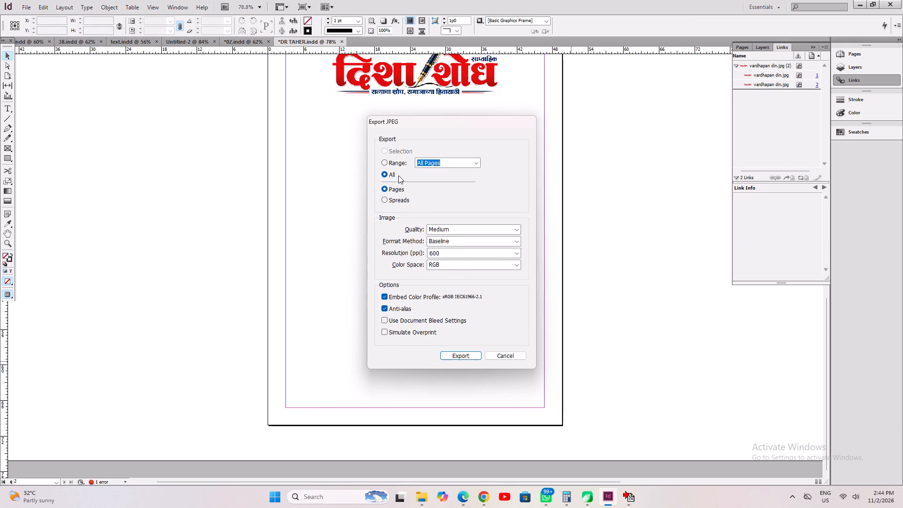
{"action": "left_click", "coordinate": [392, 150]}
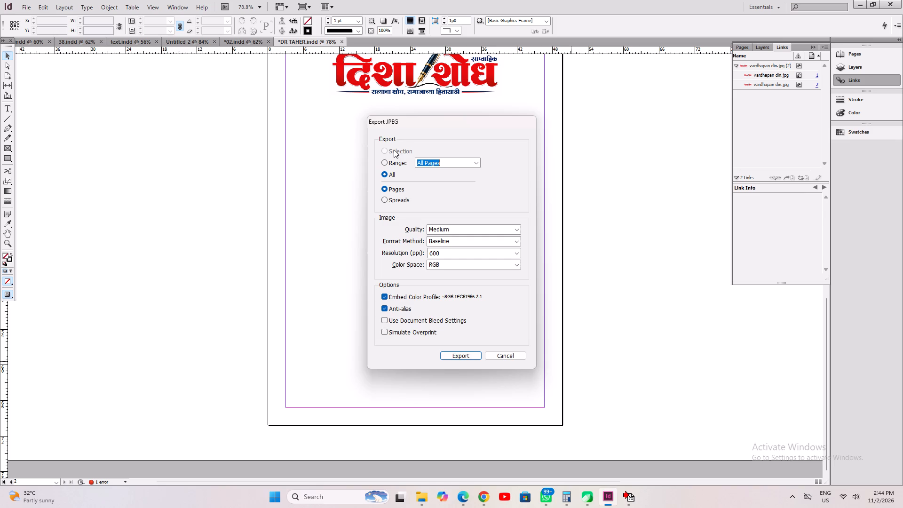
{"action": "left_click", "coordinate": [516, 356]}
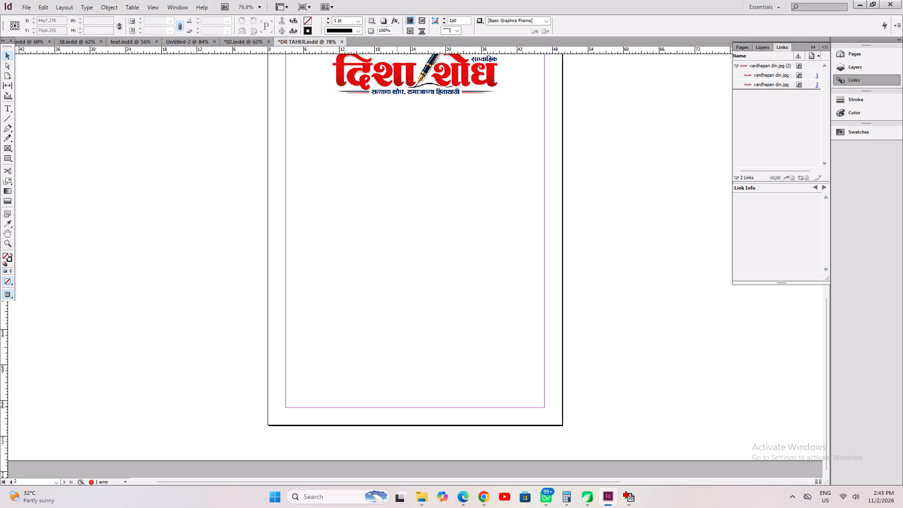
Draw a wide rectangular border frame about 82p8 by 59p1 around the दिशा शोध masthead, extending past both sides of page 2.
{"action": "scroll", "coordinate": [407, 424], "scroll_direction": "up", "scroll_amount": 3}
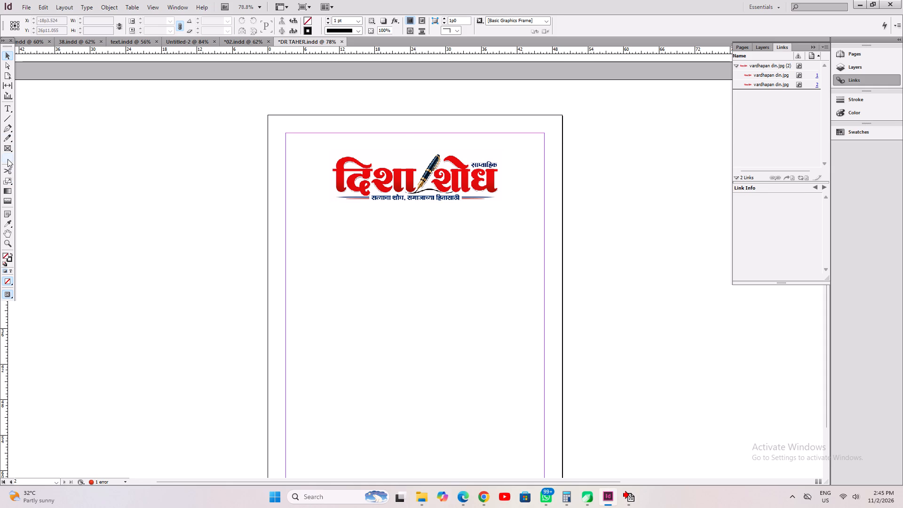
{"action": "left_click", "coordinate": [8, 159]}
{"action": "scroll", "coordinate": [174, 206], "scroll_direction": "down", "scroll_amount": 3}
{"action": "scroll", "coordinate": [202, 220], "scroll_direction": "up", "scroll_amount": 1}
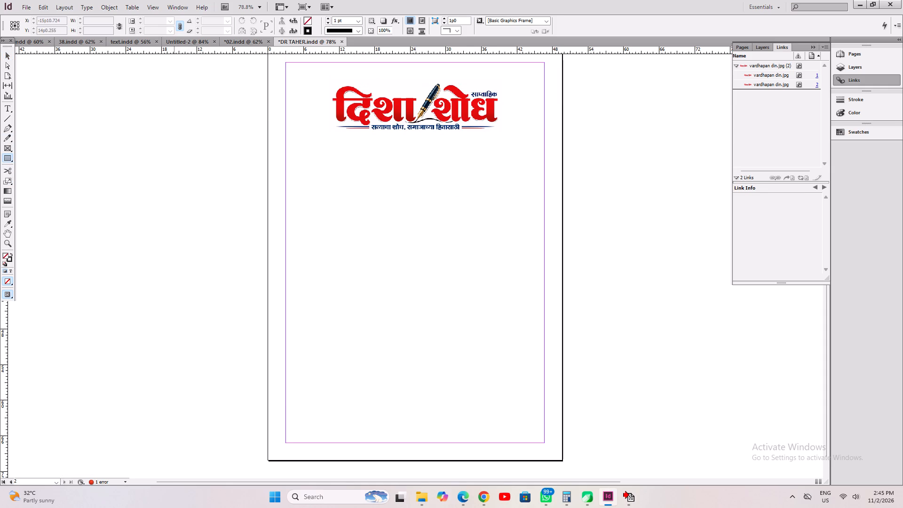
{"action": "left_click_drag", "start_coordinate": [176, 79], "coordinate": [665, 430]}
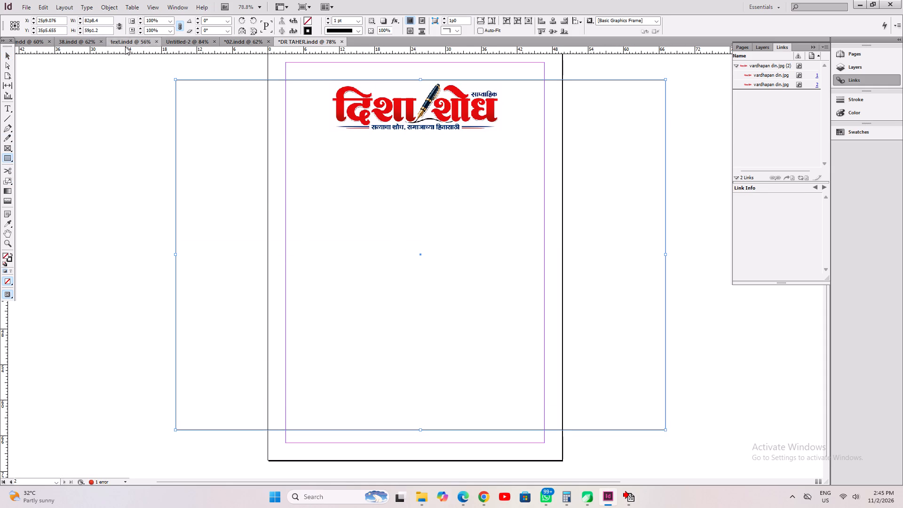
{"action": "left_click", "coordinate": [7, 55]}
{"action": "left_click", "coordinate": [280, 291]}
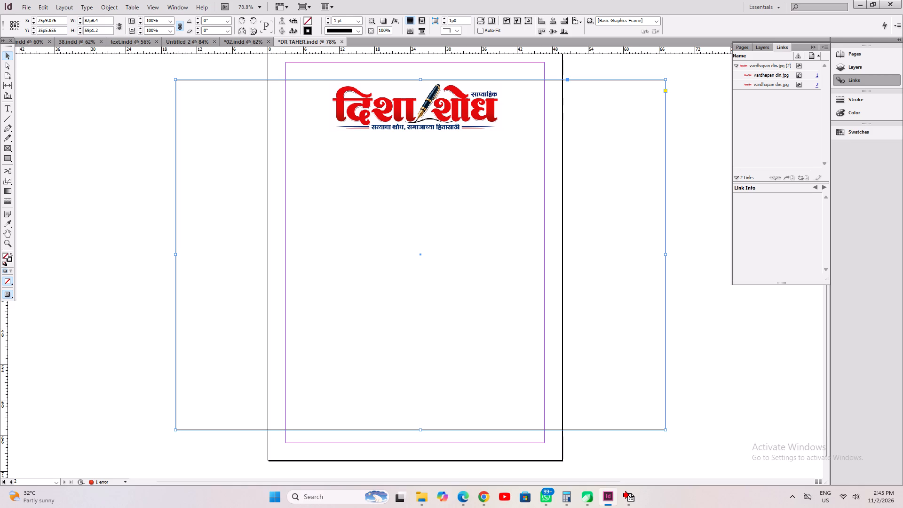
Bring the article's body text frame from page 1 onto page 2, inside the new border near its left edge.
{"action": "scroll", "coordinate": [382, 464], "scroll_direction": "up", "scroll_amount": 8}
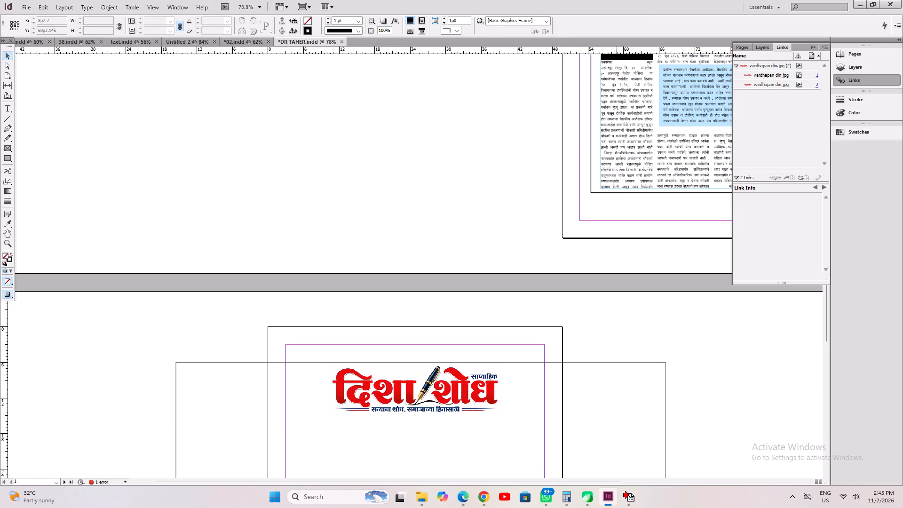
{"action": "left_click", "coordinate": [617, 160]}
{"action": "left_click_drag", "start_coordinate": [612, 150], "coordinate": [203, 404]}
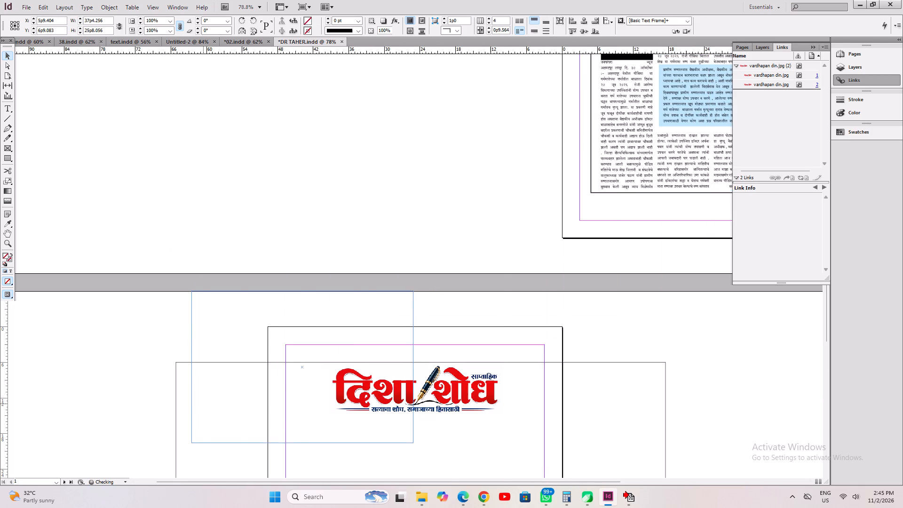
{"action": "key", "text": "space"}
{"action": "left_click_drag", "start_coordinate": [206, 434], "coordinate": [246, 246]}
{"action": "left_click_drag", "start_coordinate": [277, 179], "coordinate": [282, 322]}
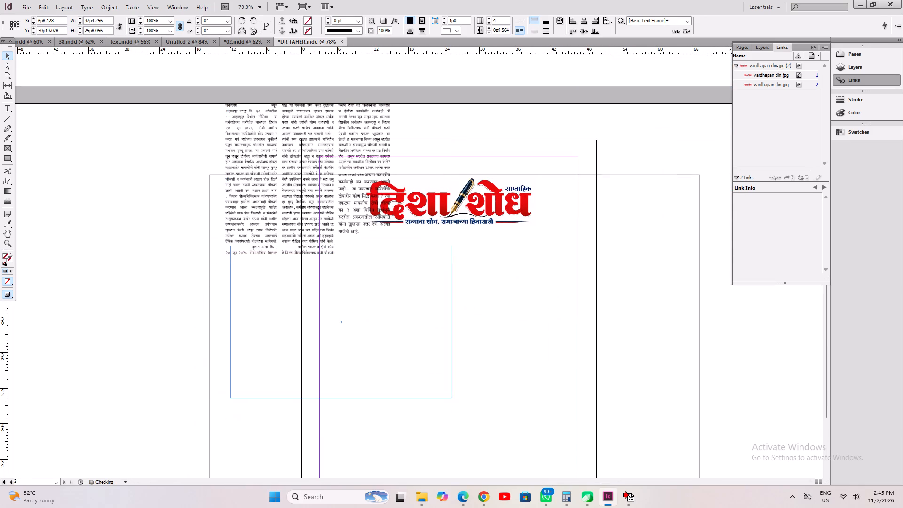
{"action": "left_click_drag", "start_coordinate": [282, 322], "coordinate": [271, 322]}
Position the body text frame below the masthead and enlarge it to about 80p1 wide, nearly filling the border.
{"action": "key", "text": "space"}
{"action": "key", "text": "space"}
{"action": "key", "text": "space"}
{"action": "key", "text": "space"}
{"action": "key", "text": "space"}
{"action": "key", "text": "space"}
{"action": "key", "text": "space"}
{"action": "key", "text": "space"}
{"action": "key", "text": "space"}
{"action": "key", "text": "space"}
{"action": "left_click_drag", "start_coordinate": [423, 417], "coordinate": [293, 206]}
{"action": "left_click_drag", "start_coordinate": [311, 269], "coordinate": [563, 389]}
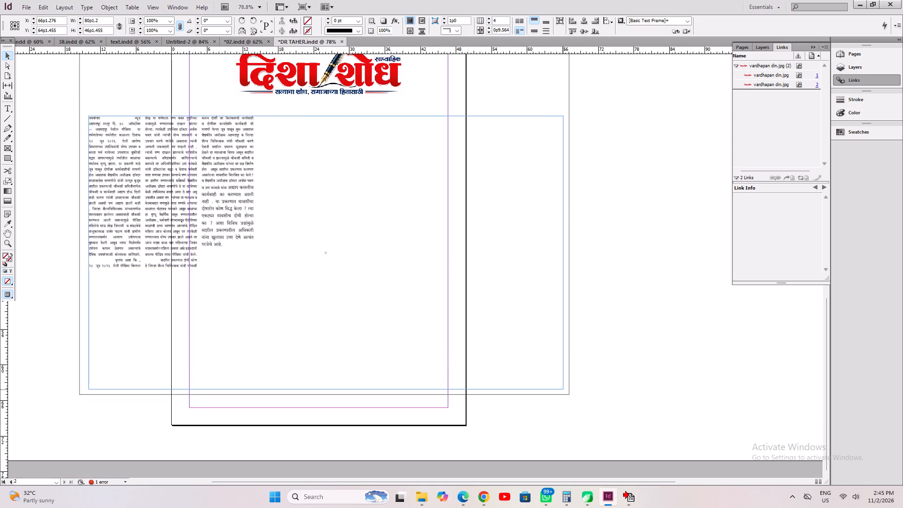
{"action": "left_click_drag", "start_coordinate": [563, 389], "coordinate": [563, 389]}
Fill the enlarged four-column frame by copying its whole text and pasting it repeatedly.
{"action": "left_click", "coordinate": [8, 104]}
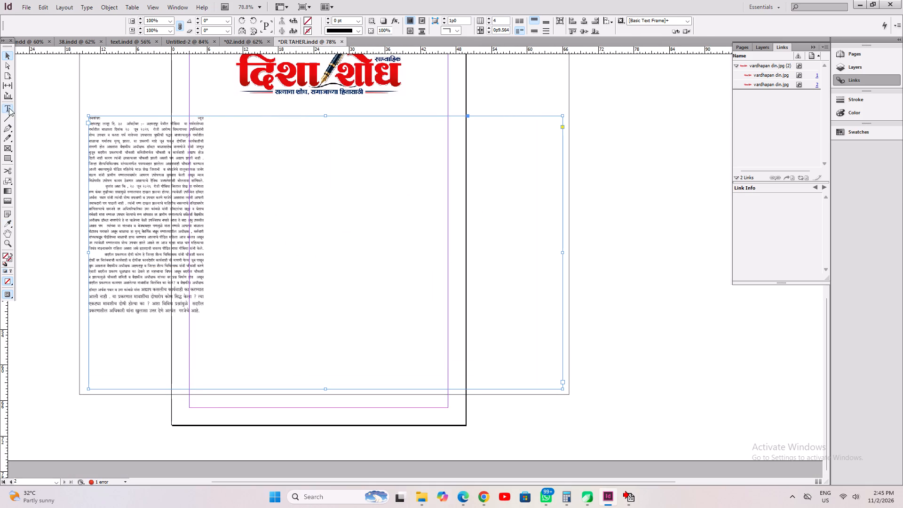
{"action": "left_click", "coordinate": [159, 275]}
{"action": "key", "text": "ctrl+a"}
{"action": "key", "text": "ctrl+c"}
{"action": "key", "text": "ctrl+v"}
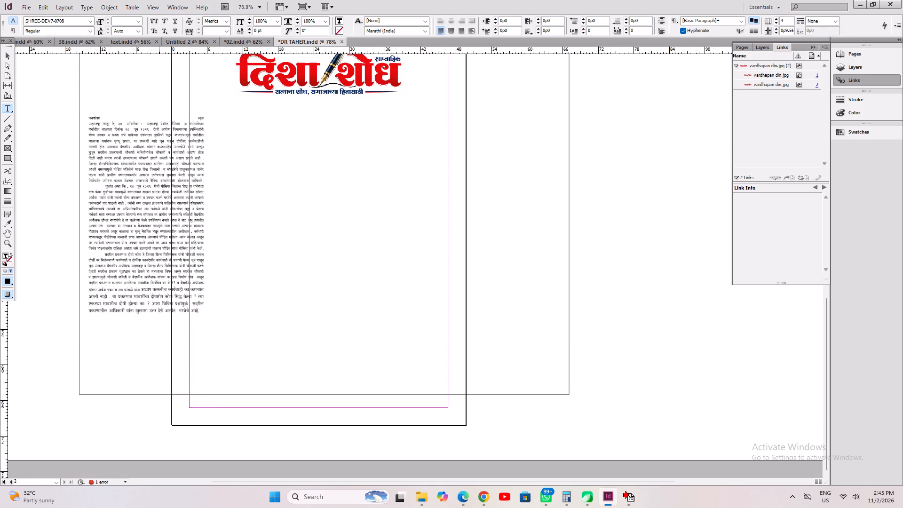
{"action": "key", "text": "ctrl+v"}
{"action": "key", "text": "ctrl+v"}
{"action": "key", "text": "ctrl+v"}
{"action": "key", "text": "ctrl+v"}
{"action": "key", "text": "ctrl+v"}
{"action": "key", "text": "ctrl+v"}
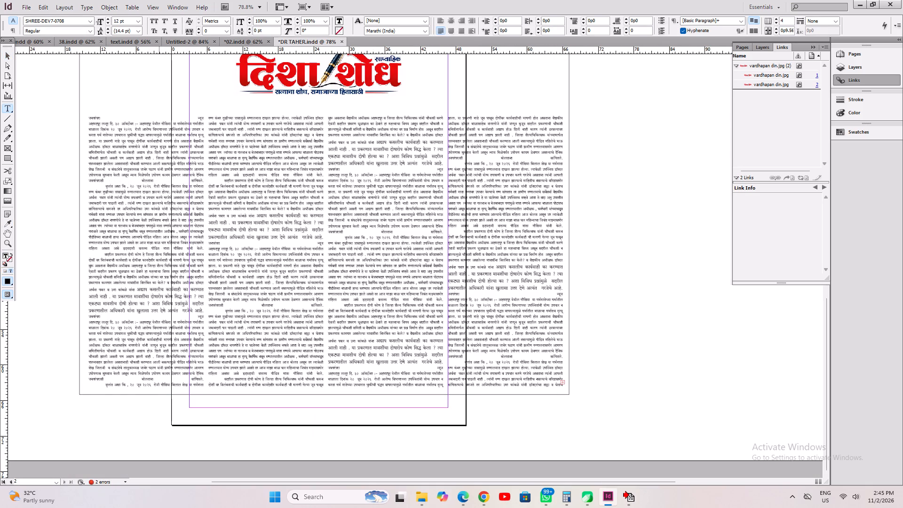
Group the border, masthead and body text frame on page 2.
{"action": "left_click", "coordinate": [7, 54]}
{"action": "left_click", "coordinate": [752, 317]}
{"action": "scroll", "coordinate": [680, 308], "scroll_direction": "up", "scroll_amount": 3}
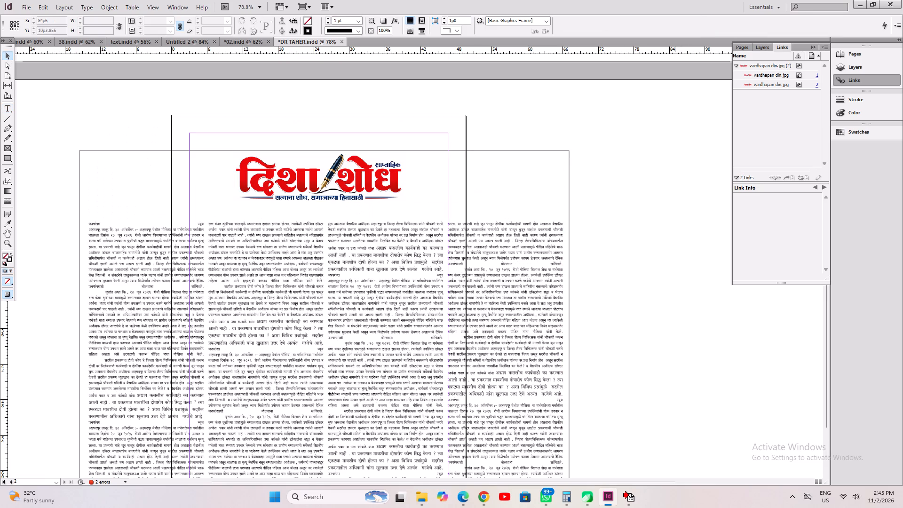
{"action": "left_click_drag", "start_coordinate": [674, 154], "coordinate": [115, 430]}
{"action": "key", "text": "ctrl+g"}
Export the selected group as the JPEG xxx on the Desktop, replacing the existing file, at medium quality, 600 ppi, RGB.
{"action": "key", "text": "ctrl+e"}
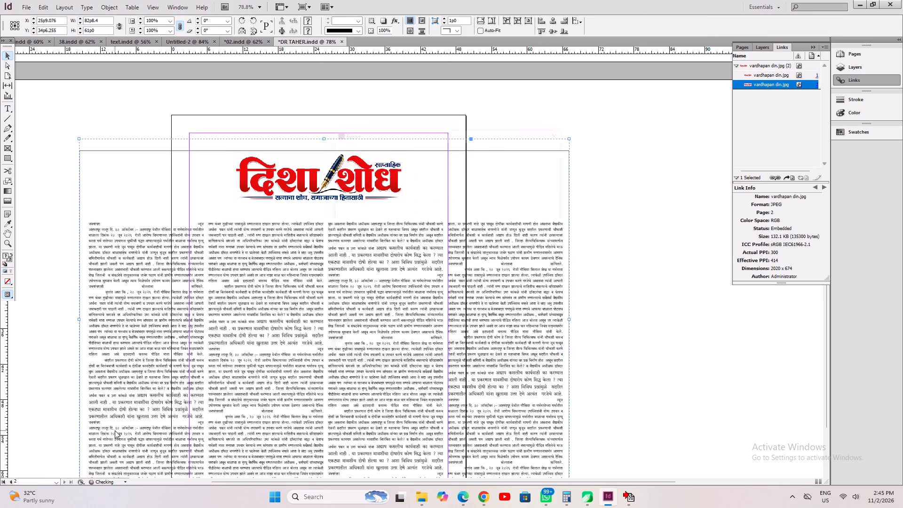
{"action": "left_click", "coordinate": [564, 354]}
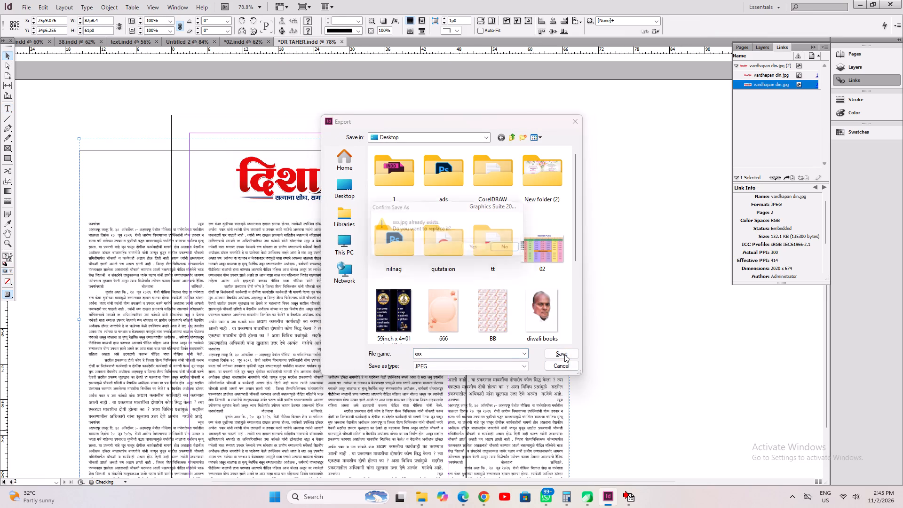
{"action": "left_click", "coordinate": [483, 246]}
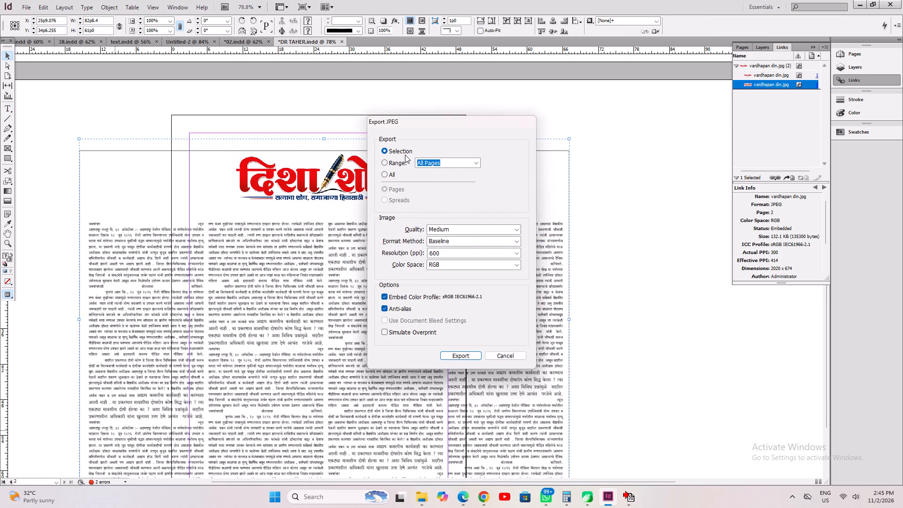
{"action": "left_click", "coordinate": [453, 357]}
{"action": "left_click", "coordinate": [729, 444]}
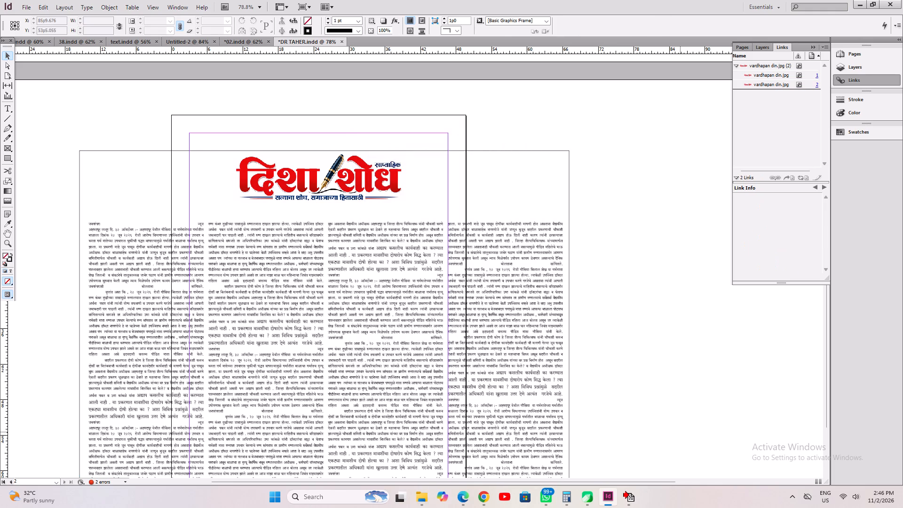
Open the exported xxx image from the desktop, check the layout, and close it.
{"action": "key", "text": "super+d"}
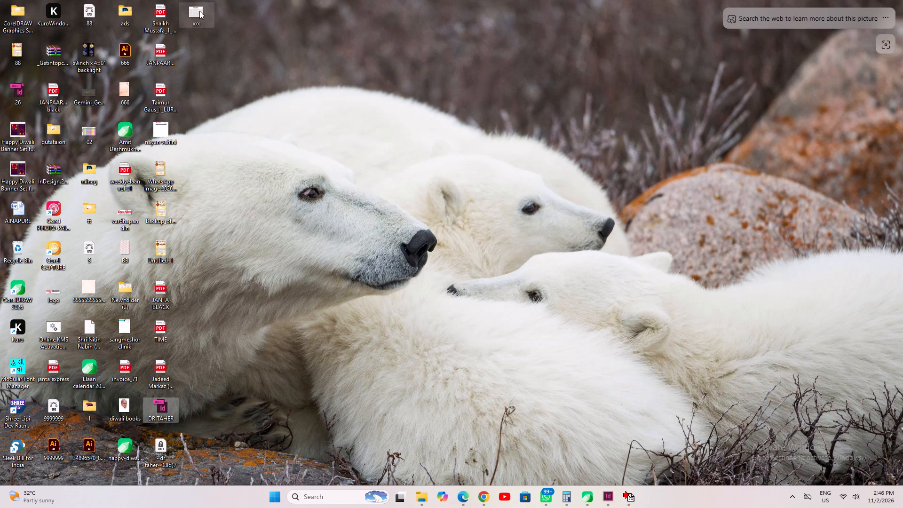
{"action": "double_click", "coordinate": [199, 10]}
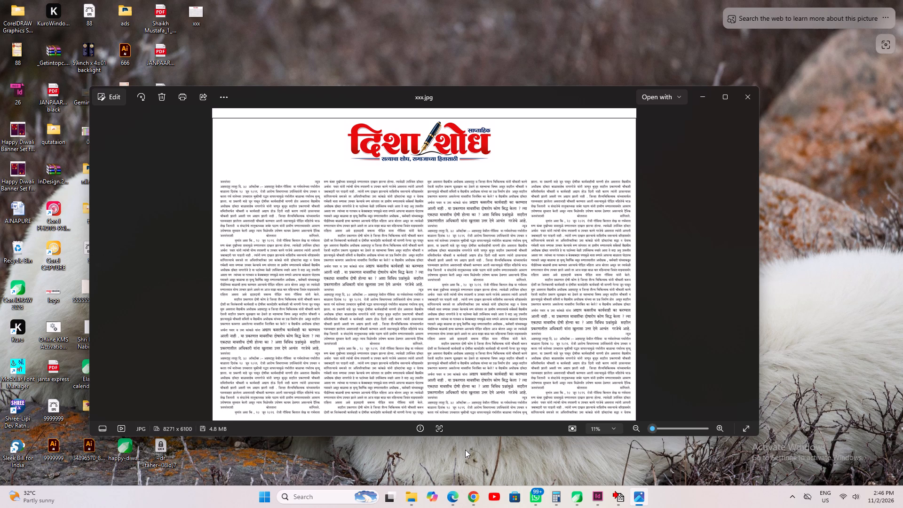
{"action": "left_click", "coordinate": [743, 97]}
{"action": "right_click", "coordinate": [579, 311]}
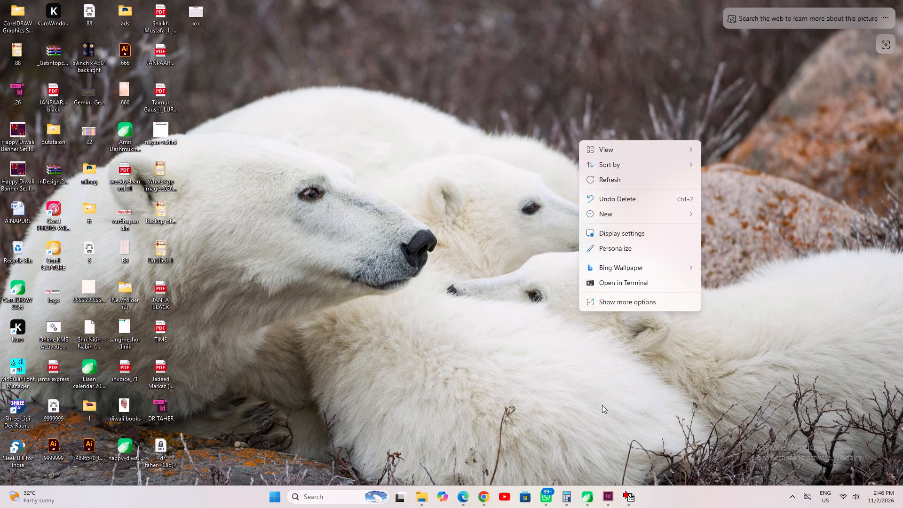
{"action": "left_click", "coordinate": [622, 173]}
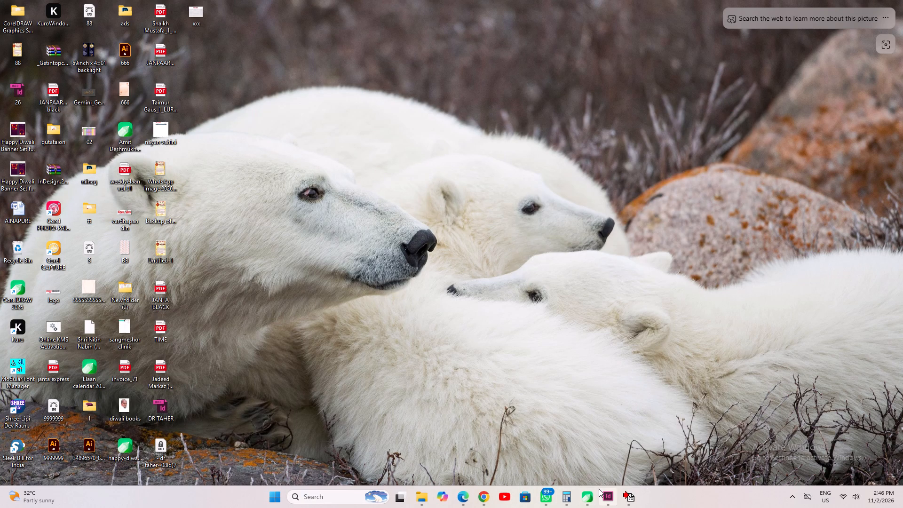
Switch back to the DR TAHER document in InDesign CS6.
{"action": "left_click", "coordinate": [579, 501]}
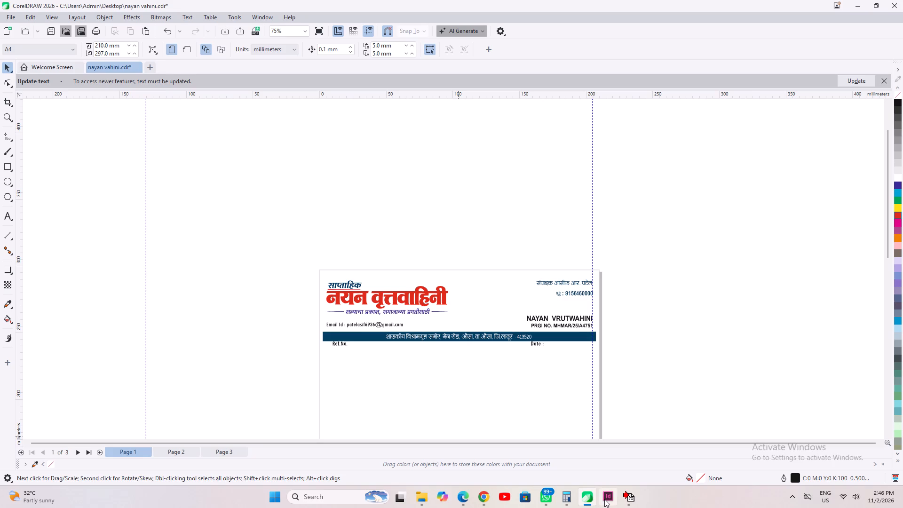
{"action": "left_click", "coordinate": [604, 499]}
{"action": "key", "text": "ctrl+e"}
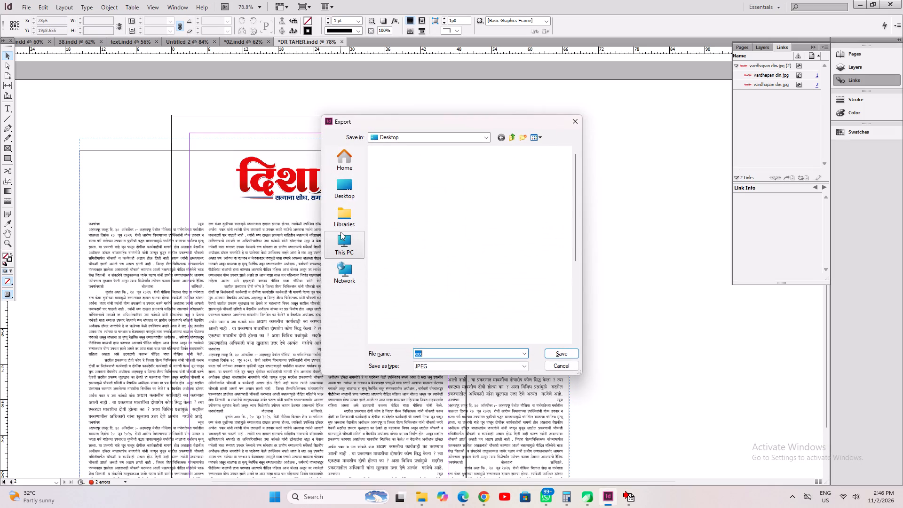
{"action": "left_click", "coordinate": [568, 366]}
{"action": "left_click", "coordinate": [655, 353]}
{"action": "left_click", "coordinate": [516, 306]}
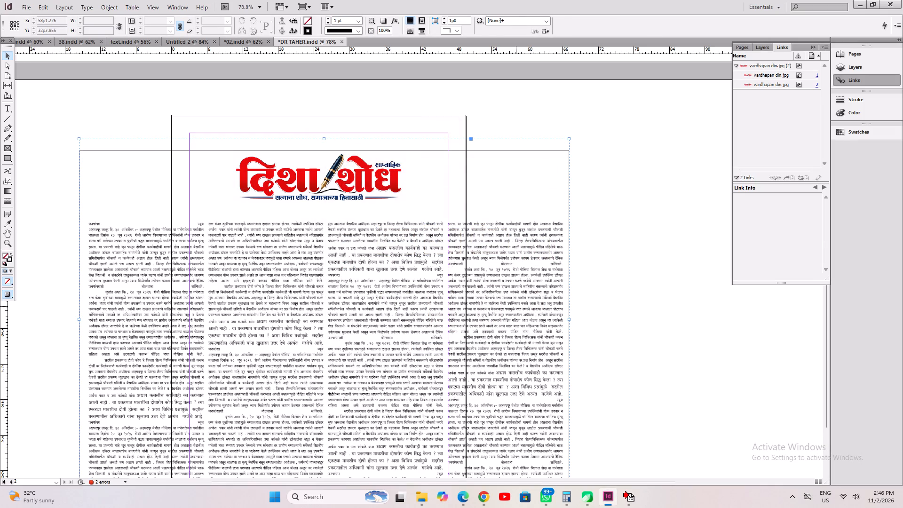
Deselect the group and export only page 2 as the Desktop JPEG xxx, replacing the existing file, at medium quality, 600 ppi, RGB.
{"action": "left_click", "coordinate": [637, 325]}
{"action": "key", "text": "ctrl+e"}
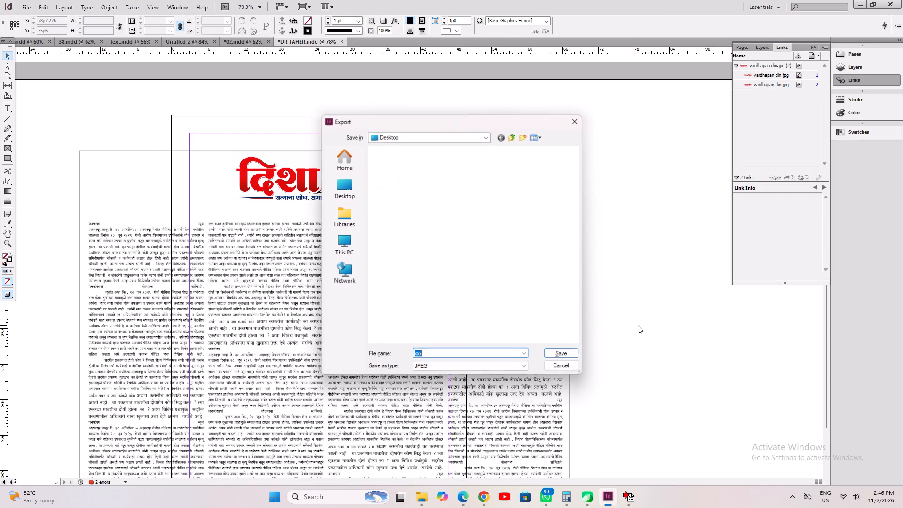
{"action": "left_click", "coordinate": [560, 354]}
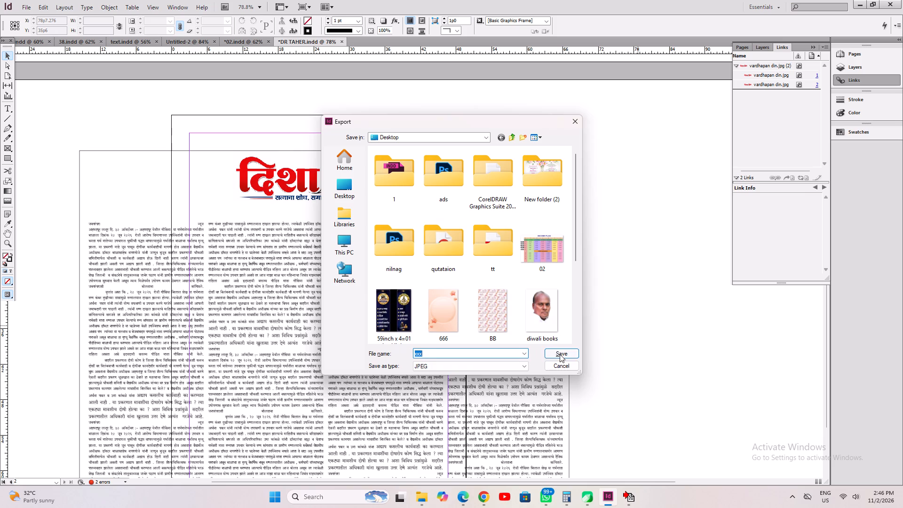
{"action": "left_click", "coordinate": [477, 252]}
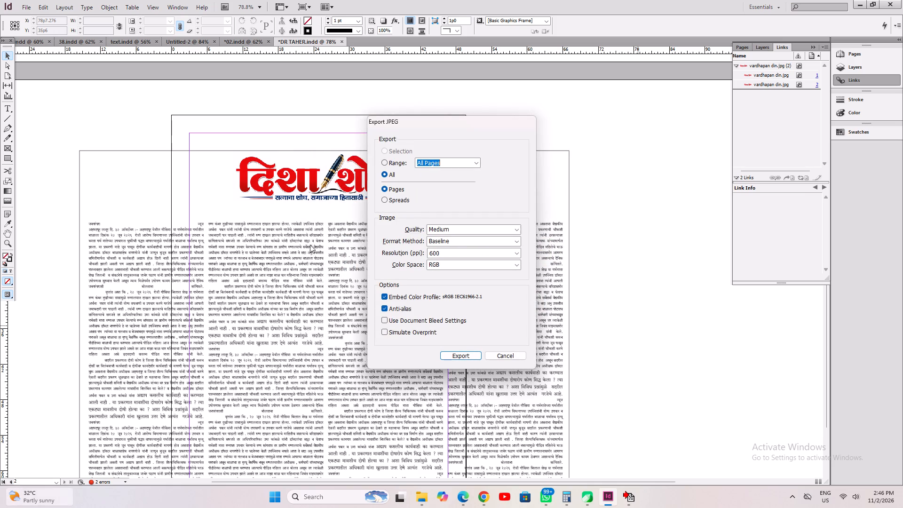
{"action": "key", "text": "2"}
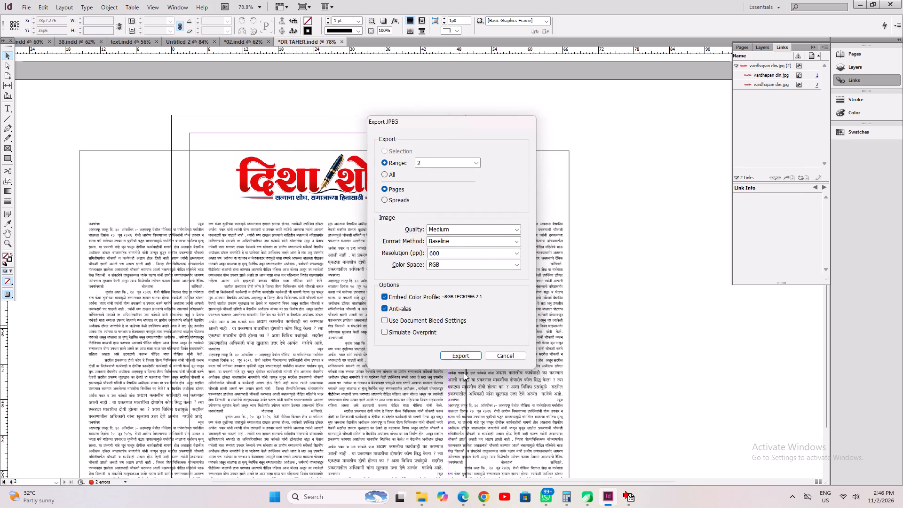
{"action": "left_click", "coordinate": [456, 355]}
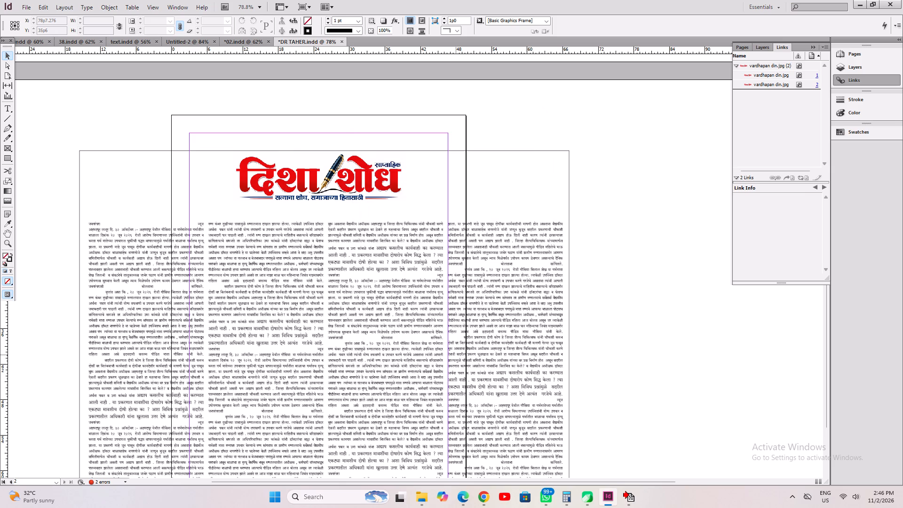
Open the exported xxx image from the desktop, check how the page is cropped, and close it.
{"action": "key", "text": "super+d"}
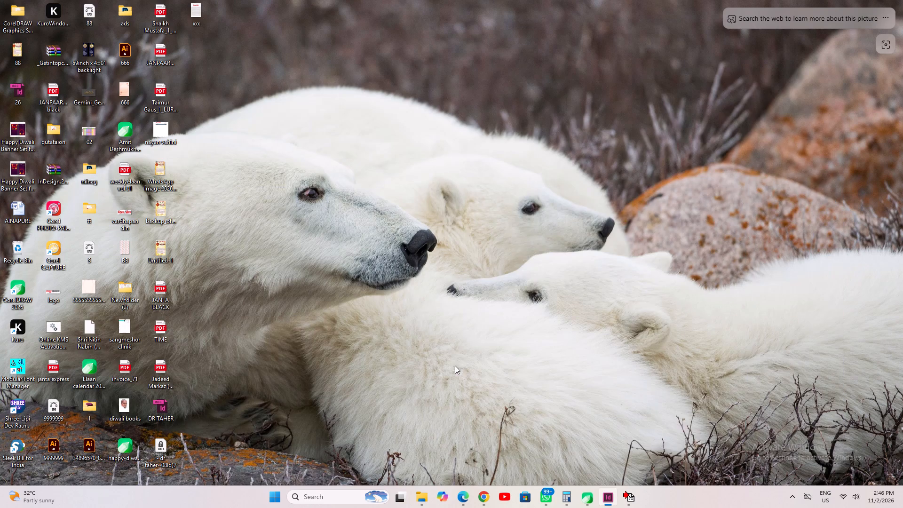
{"action": "double_click", "coordinate": [199, 7]}
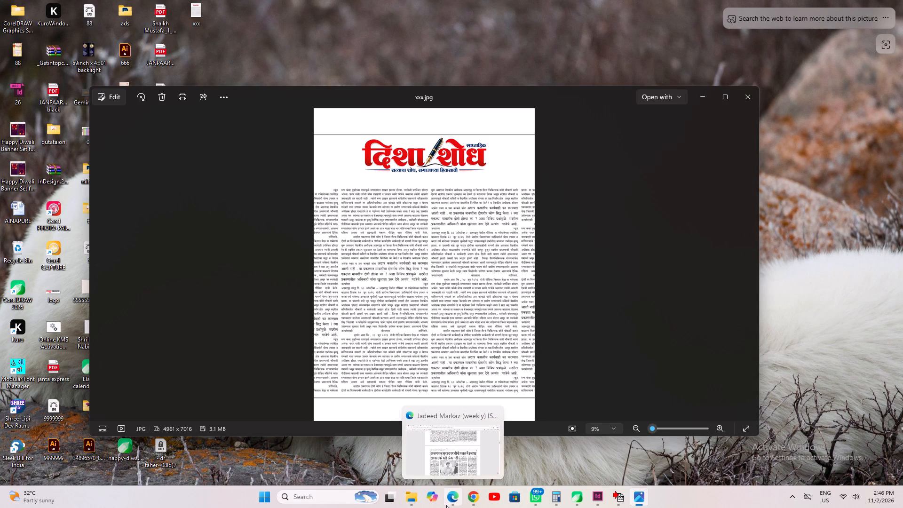
{"action": "left_click", "coordinate": [751, 105]}
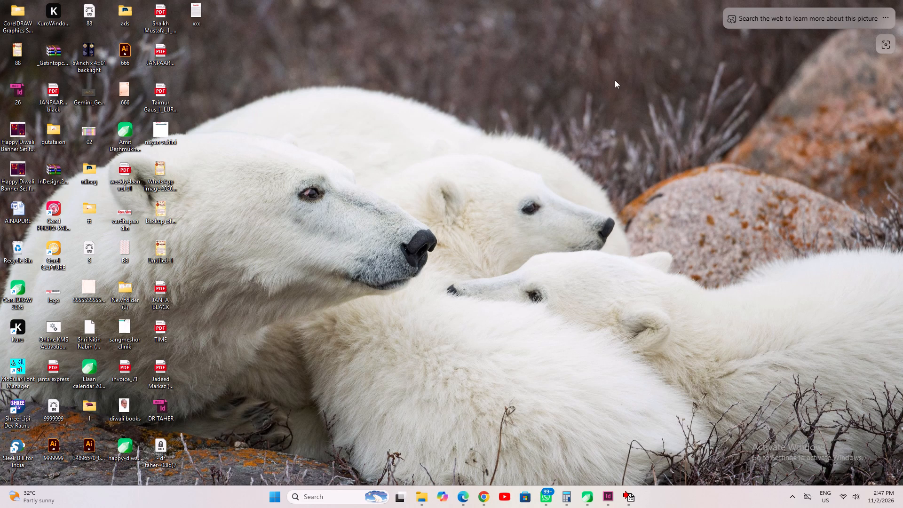
Switch back to InDesign and export the page 2 group as a selection to Desktop JPEG xxx, replacing the file, at medium quality, 600 ppi, RGB.
{"action": "left_click", "coordinate": [613, 502]}
{"action": "key", "text": "ctrl+a"}
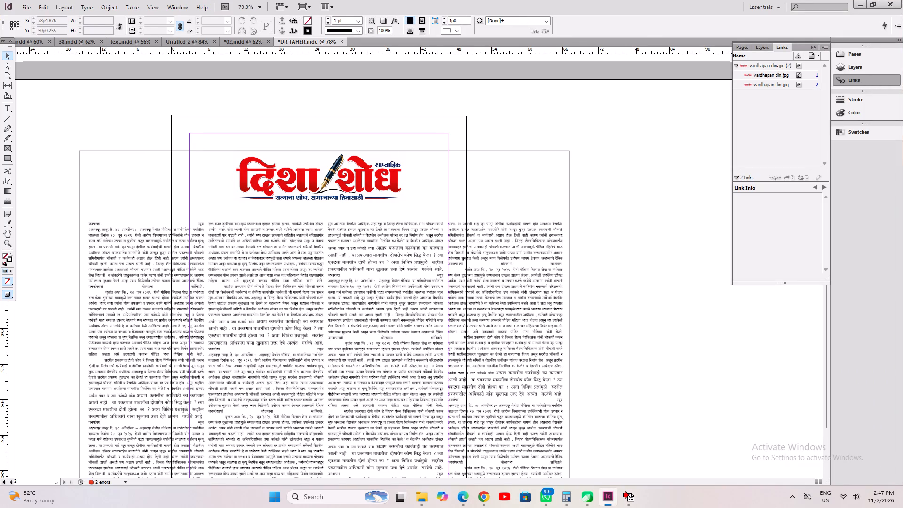
{"action": "key", "text": "ctrl+r"}
{"action": "key", "text": "ctrl+e"}
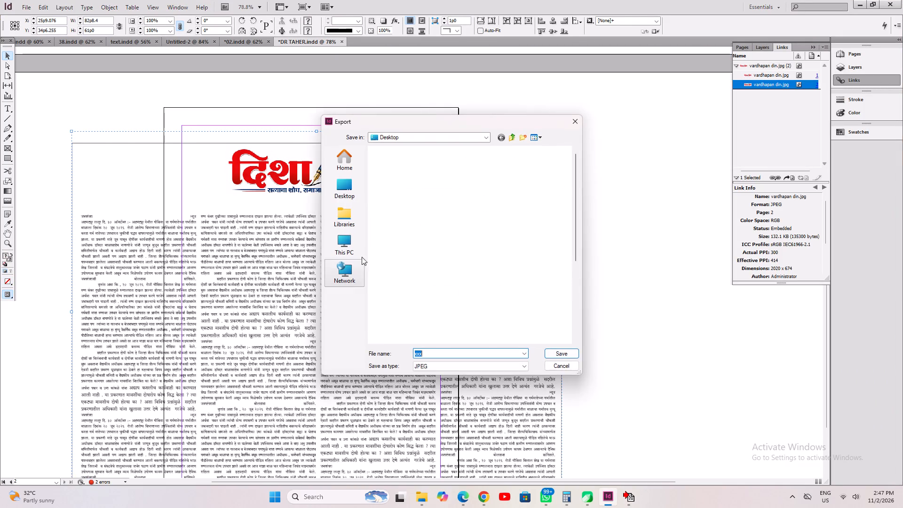
{"action": "left_click", "coordinate": [555, 344]}
{"action": "left_click", "coordinate": [552, 349]}
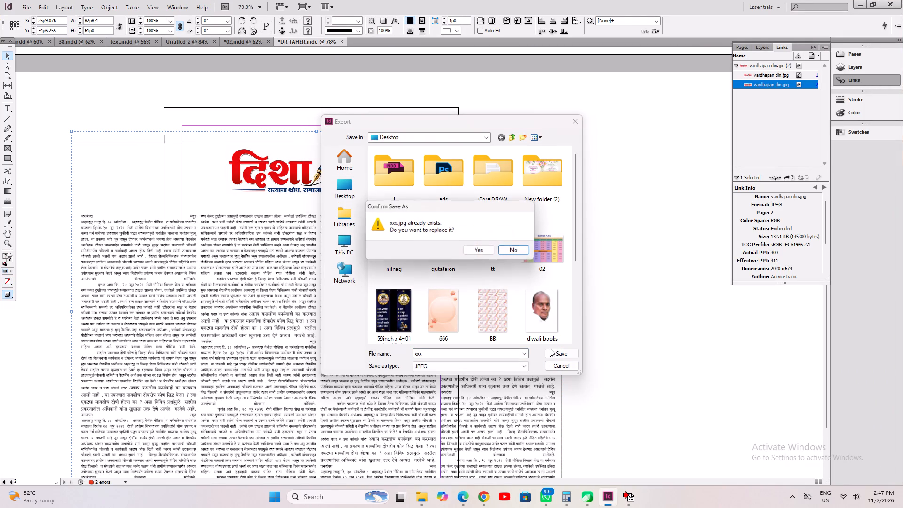
{"action": "left_click", "coordinate": [475, 249]}
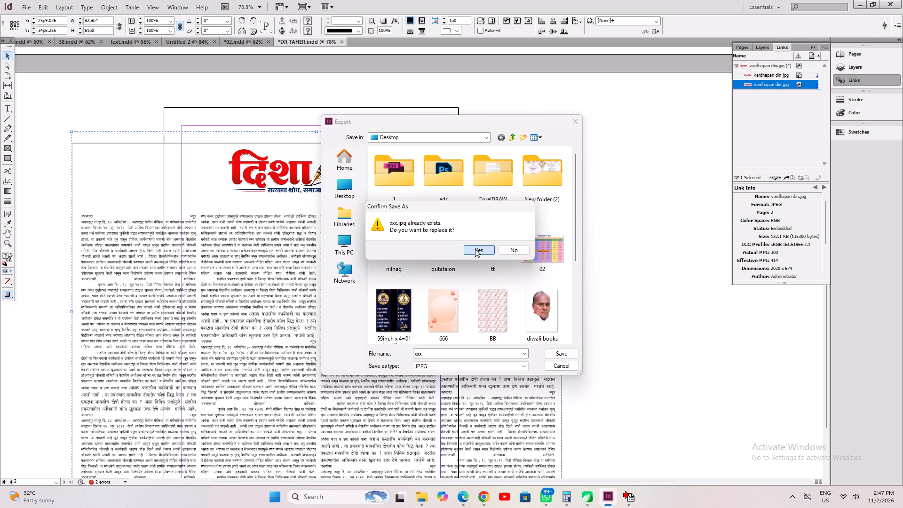
{"action": "left_click", "coordinate": [393, 151]}
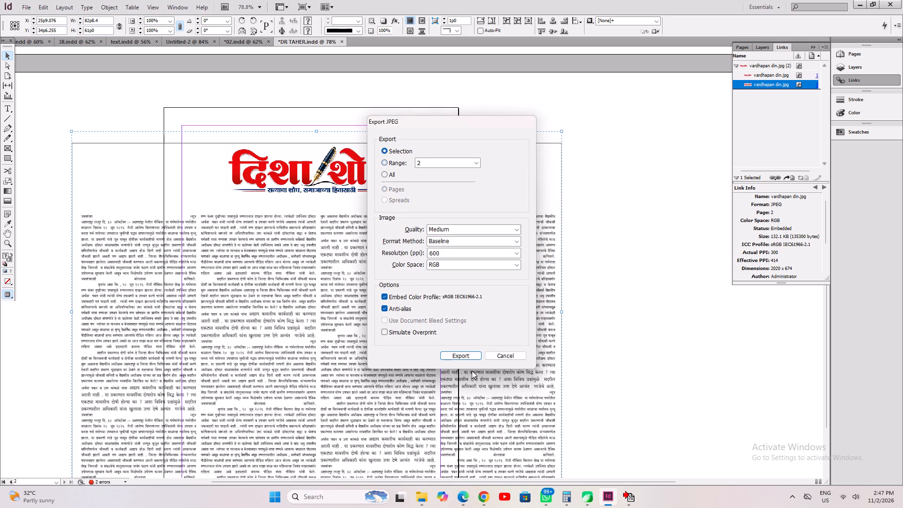
{"action": "left_click", "coordinate": [472, 357]}
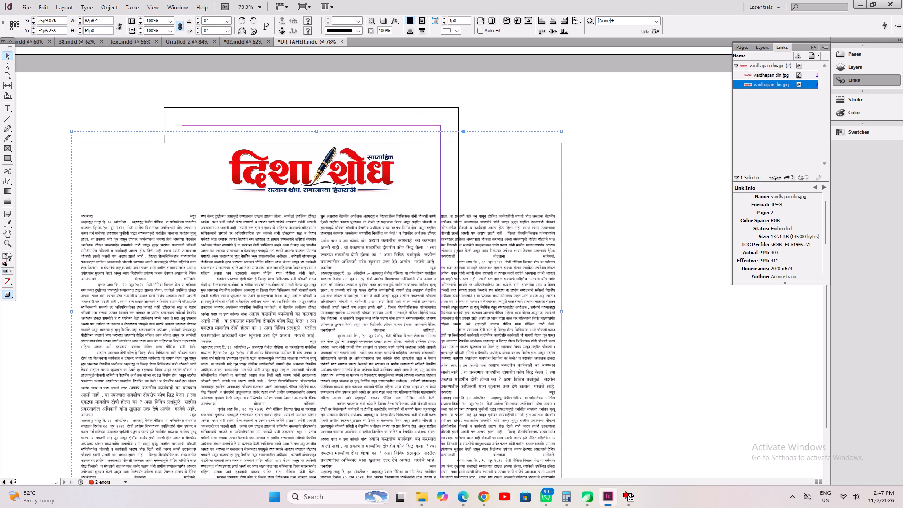
{"action": "left_click", "coordinate": [616, 351]}
Open the re-exported xxx image from the desktop to check the full layout.
{"action": "key", "text": "super+d"}
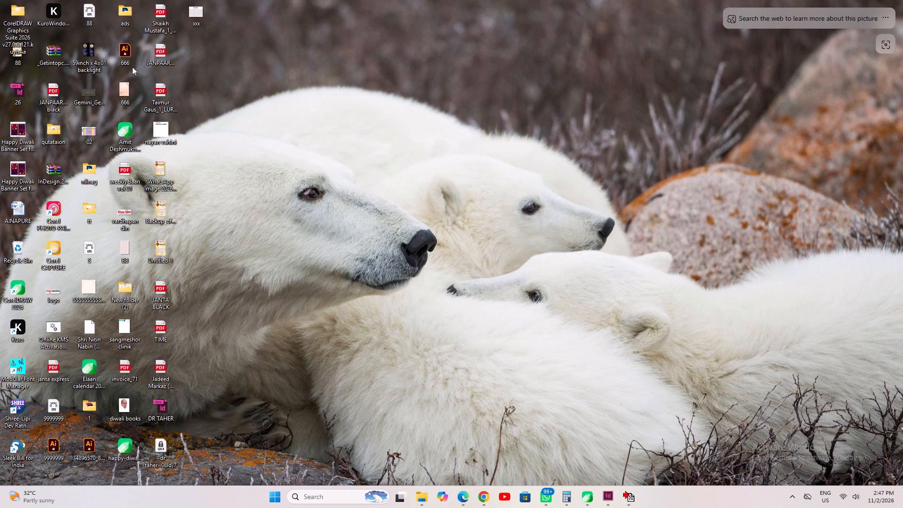
{"action": "double_click", "coordinate": [198, 13]}
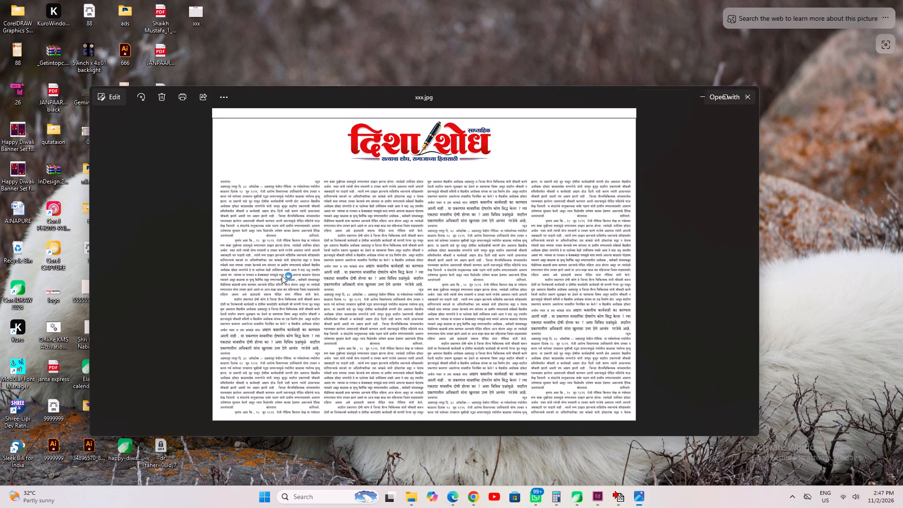
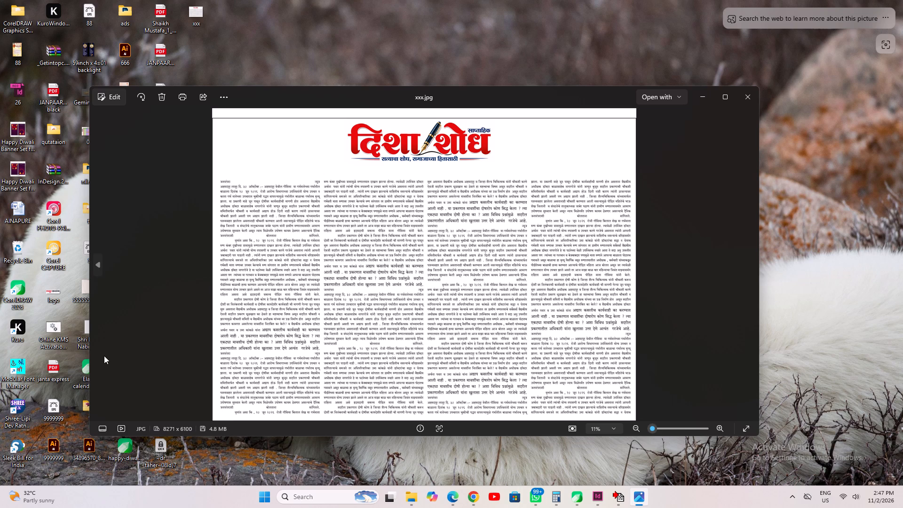
Close the preview of the exported xxx image.
{"action": "left_click", "coordinate": [739, 96]}
Switch back to InDesign and close the DR TAHER document without saving its changes.
{"action": "left_click", "coordinate": [604, 504]}
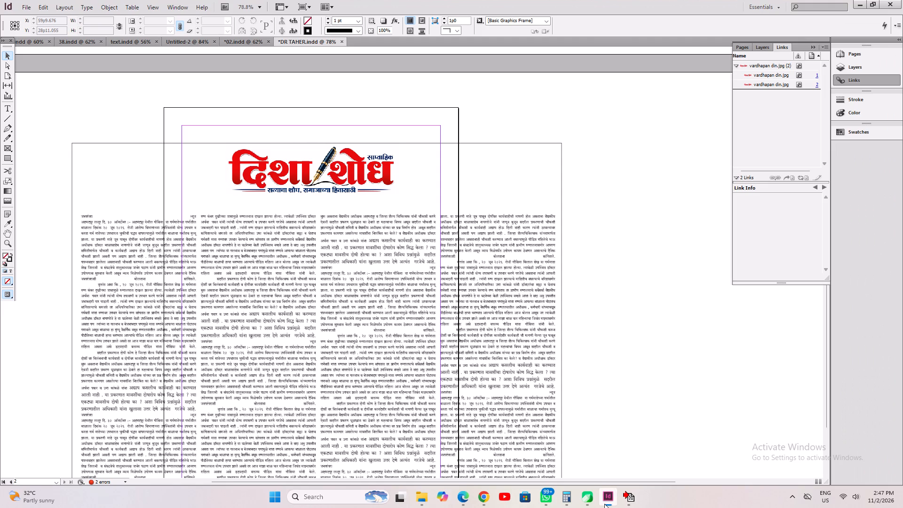
{"action": "scroll", "coordinate": [267, 190], "scroll_direction": "down", "scroll_amount": 1}
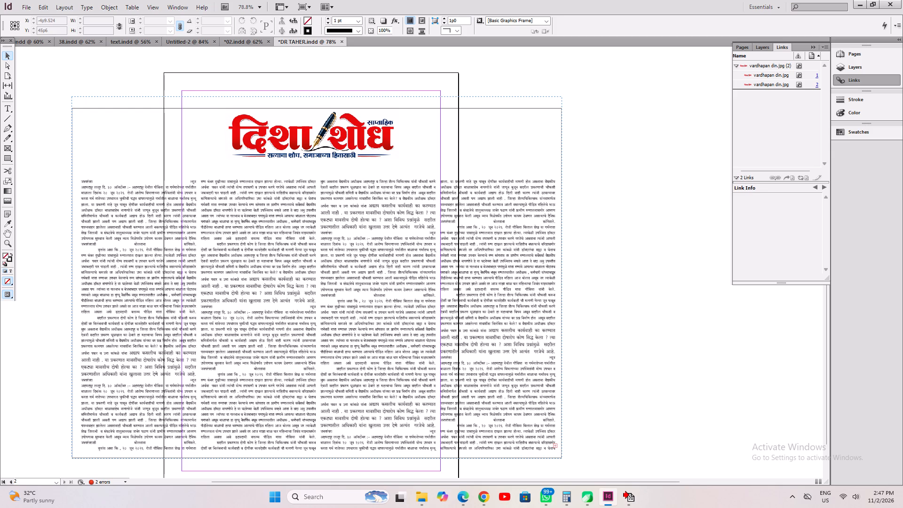
{"action": "left_click", "coordinate": [655, 265]}
{"action": "left_click_drag", "start_coordinate": [652, 274], "coordinate": [186, 352]}
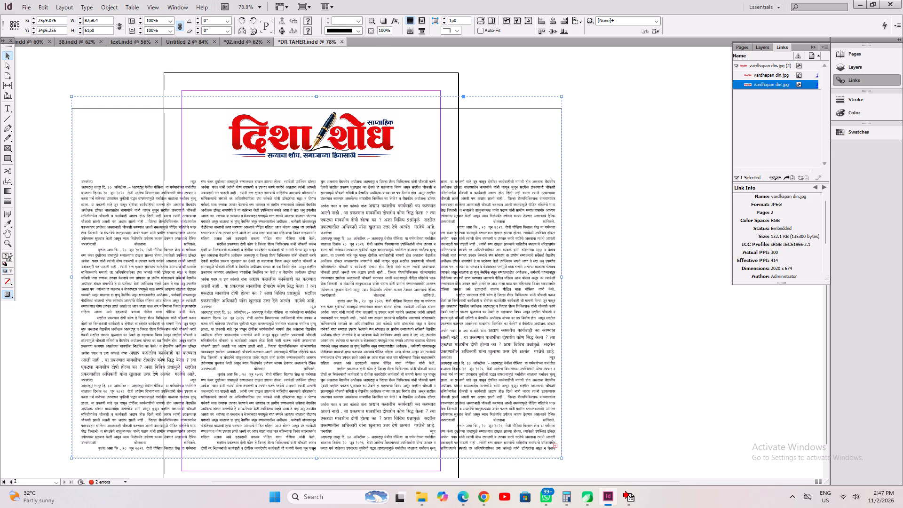
{"action": "left_click", "coordinate": [340, 41]}
{"action": "left_click", "coordinate": [477, 276]}
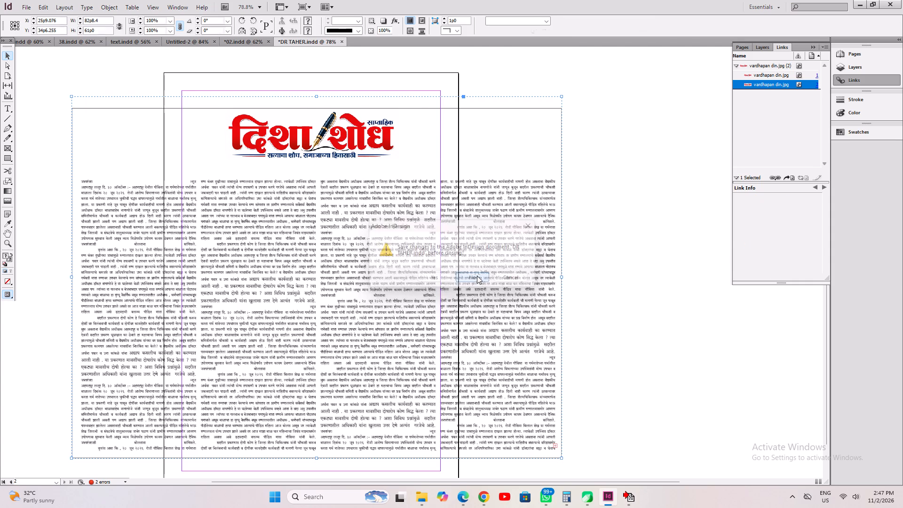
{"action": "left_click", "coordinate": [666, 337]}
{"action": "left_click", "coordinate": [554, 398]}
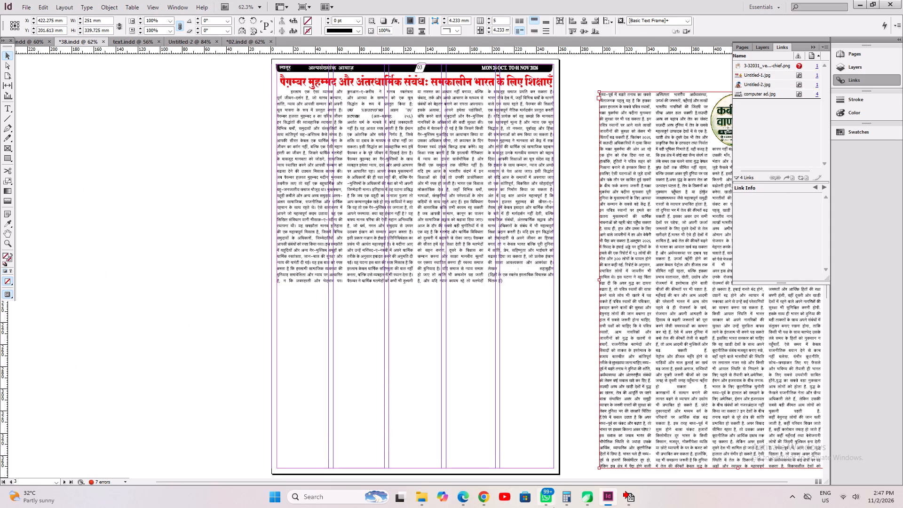
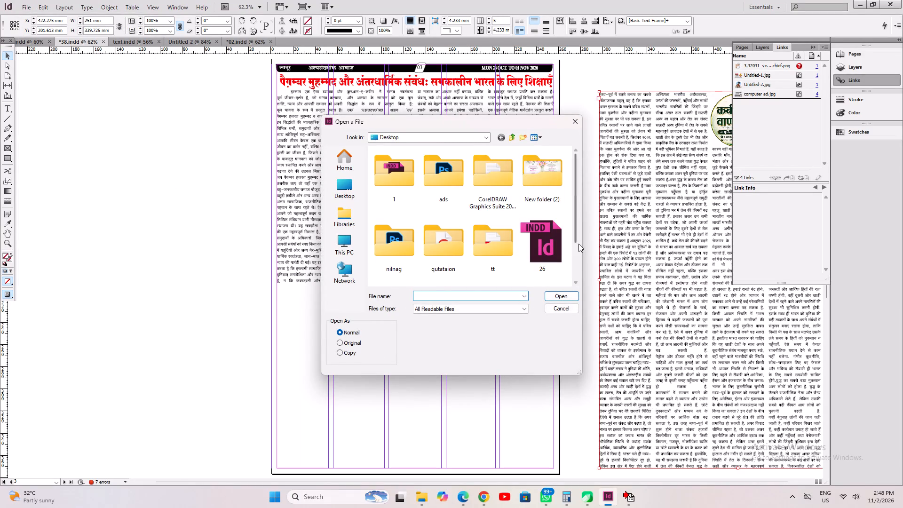
Open the DR TAHER document from the Desktop.
{"action": "scroll", "coordinate": [578, 244], "scroll_direction": "down", "scroll_amount": 3}
{"action": "left_click", "coordinate": [390, 273]}
{"action": "left_click", "coordinate": [580, 298]}
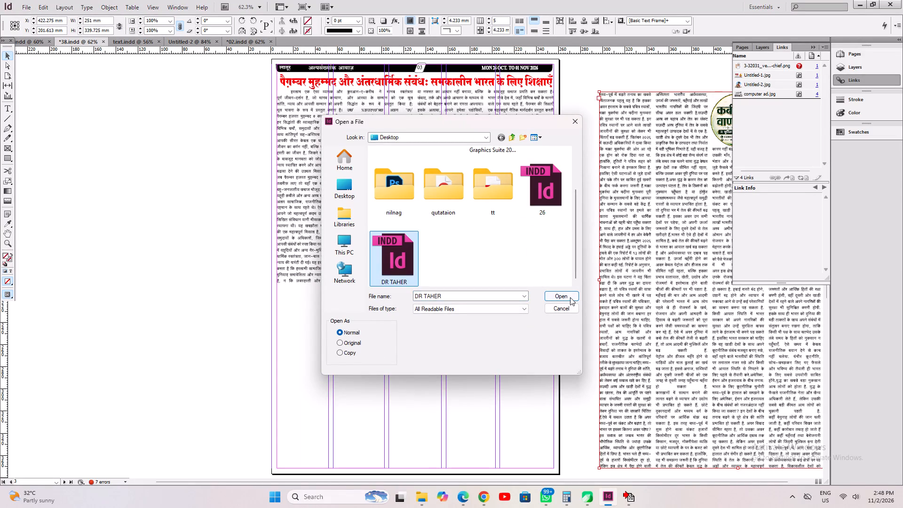
{"action": "left_click", "coordinate": [570, 297]}
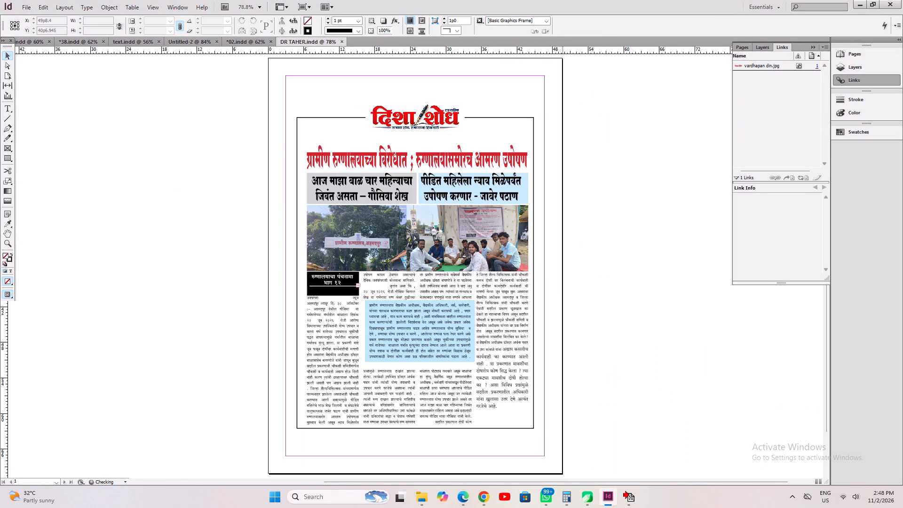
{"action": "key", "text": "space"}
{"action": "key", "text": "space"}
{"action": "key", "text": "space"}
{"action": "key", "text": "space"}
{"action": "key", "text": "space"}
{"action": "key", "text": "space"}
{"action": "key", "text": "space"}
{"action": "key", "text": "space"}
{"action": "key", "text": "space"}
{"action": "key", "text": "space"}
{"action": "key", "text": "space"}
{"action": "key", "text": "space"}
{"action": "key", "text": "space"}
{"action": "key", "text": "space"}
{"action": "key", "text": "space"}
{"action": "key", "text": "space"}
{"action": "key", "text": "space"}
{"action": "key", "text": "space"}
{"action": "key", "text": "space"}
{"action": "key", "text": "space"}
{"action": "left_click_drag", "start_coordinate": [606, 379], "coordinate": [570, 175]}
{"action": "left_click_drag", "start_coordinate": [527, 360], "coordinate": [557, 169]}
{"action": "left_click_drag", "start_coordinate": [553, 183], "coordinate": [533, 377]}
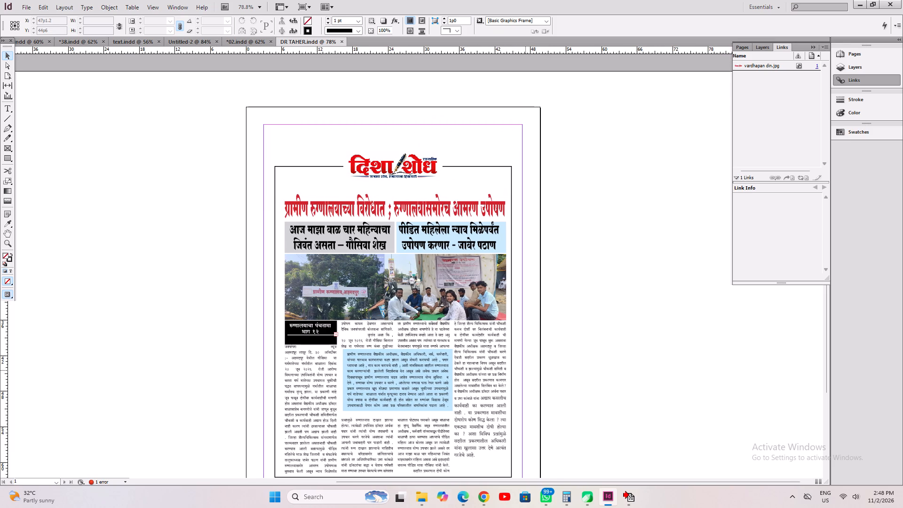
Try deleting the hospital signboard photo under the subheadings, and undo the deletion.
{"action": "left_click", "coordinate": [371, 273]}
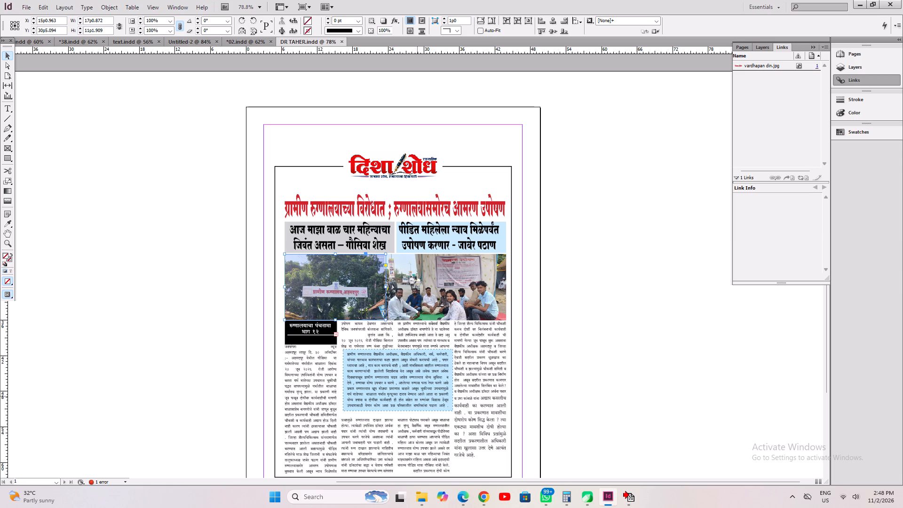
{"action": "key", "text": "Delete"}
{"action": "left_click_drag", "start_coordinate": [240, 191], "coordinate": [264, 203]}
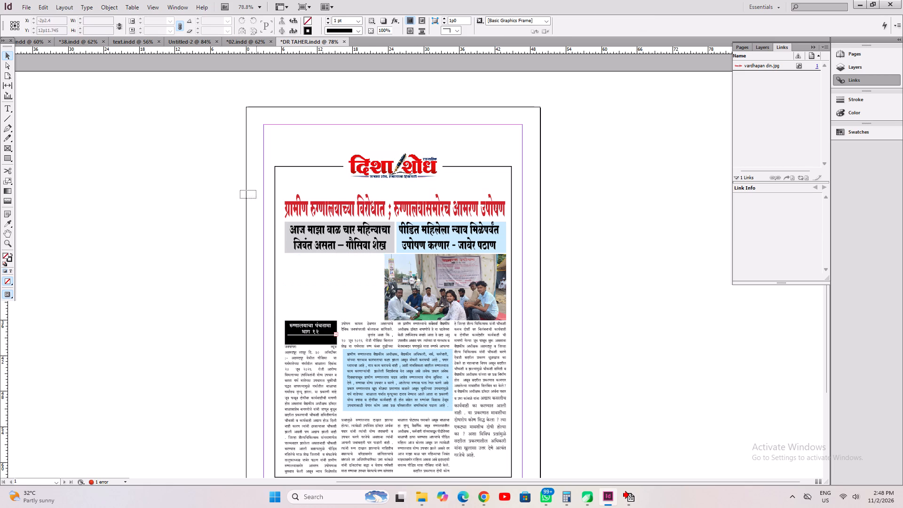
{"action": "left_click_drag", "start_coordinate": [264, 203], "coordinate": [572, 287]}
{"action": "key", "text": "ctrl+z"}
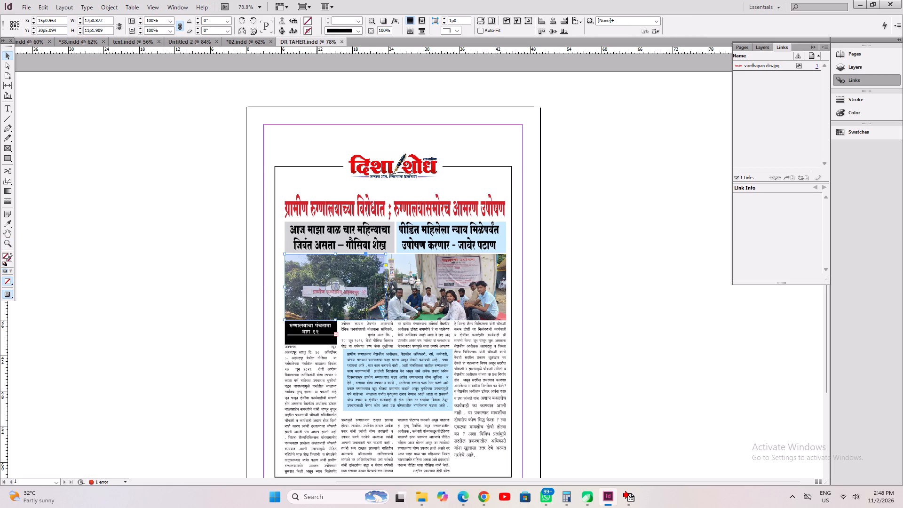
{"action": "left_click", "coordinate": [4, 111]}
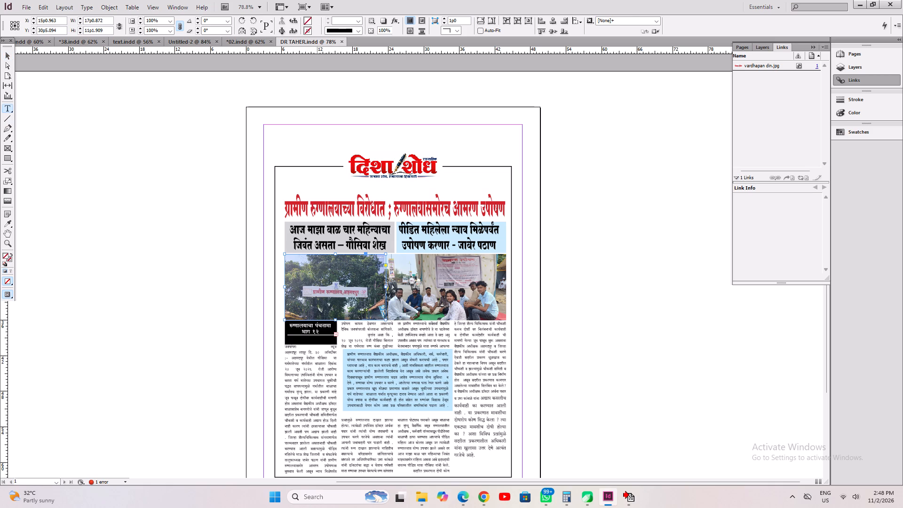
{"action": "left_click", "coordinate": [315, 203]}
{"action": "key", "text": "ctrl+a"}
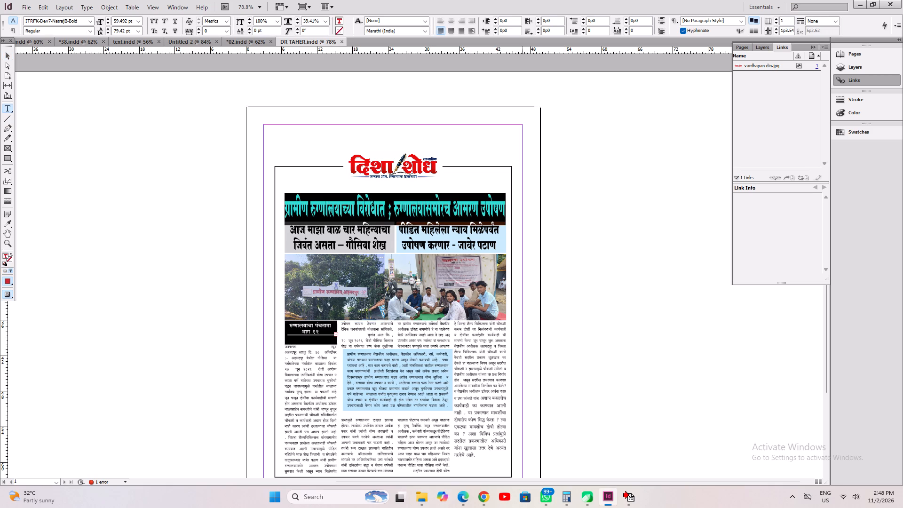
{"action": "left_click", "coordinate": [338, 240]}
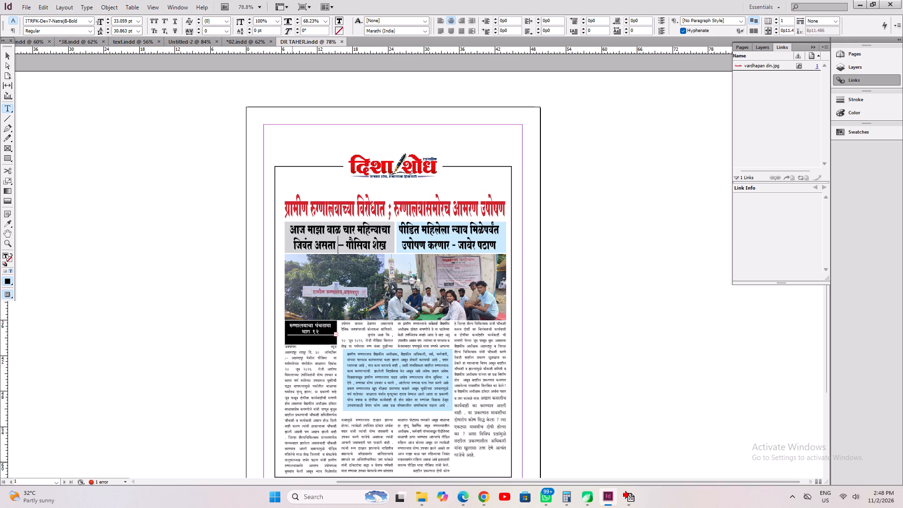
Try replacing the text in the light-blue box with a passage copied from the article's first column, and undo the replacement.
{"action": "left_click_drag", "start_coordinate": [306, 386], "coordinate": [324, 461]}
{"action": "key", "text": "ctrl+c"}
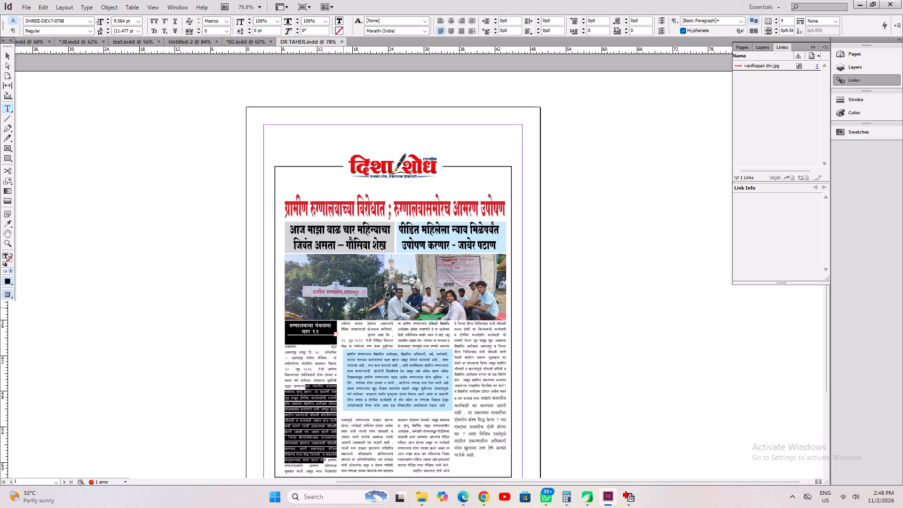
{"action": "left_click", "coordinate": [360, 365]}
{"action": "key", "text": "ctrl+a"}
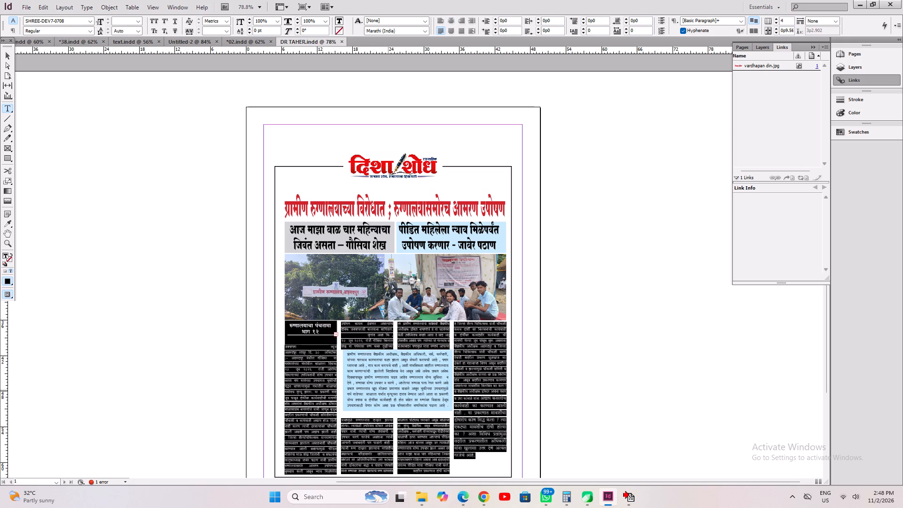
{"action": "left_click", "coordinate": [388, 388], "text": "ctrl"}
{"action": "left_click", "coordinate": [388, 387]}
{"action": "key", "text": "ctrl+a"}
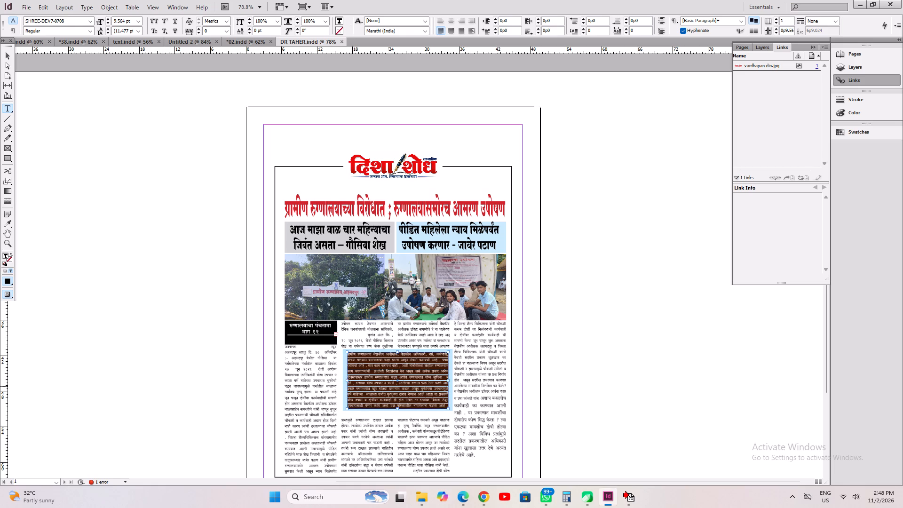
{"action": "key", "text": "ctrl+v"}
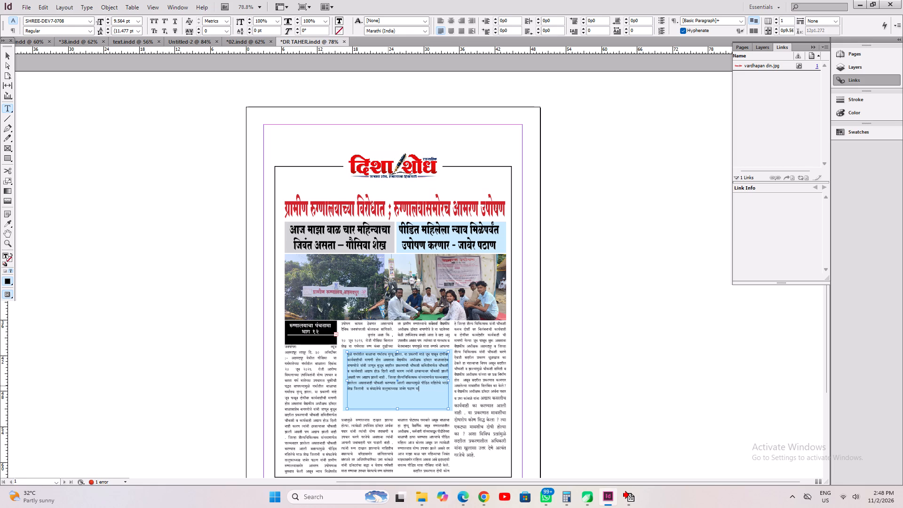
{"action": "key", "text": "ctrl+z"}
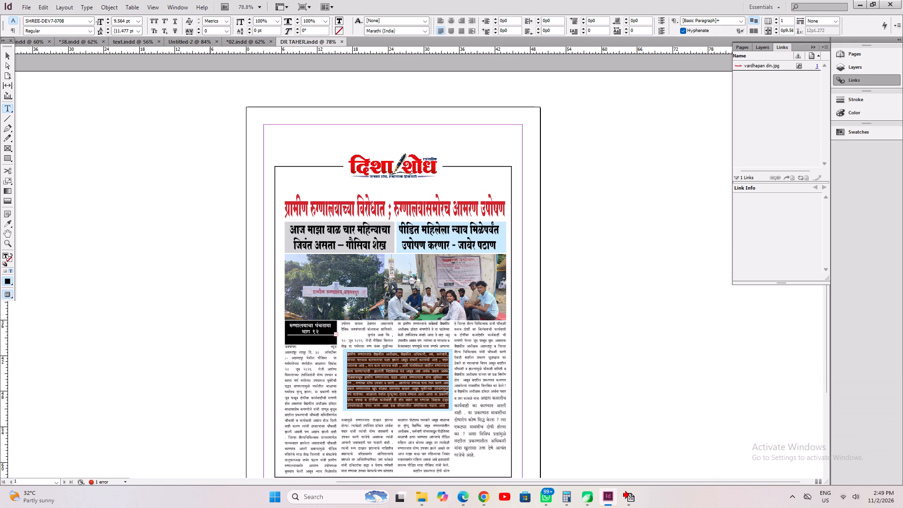
Select the दिशा शोध masthead frame above the red headline.
{"action": "left_click", "coordinate": [3, 61]}
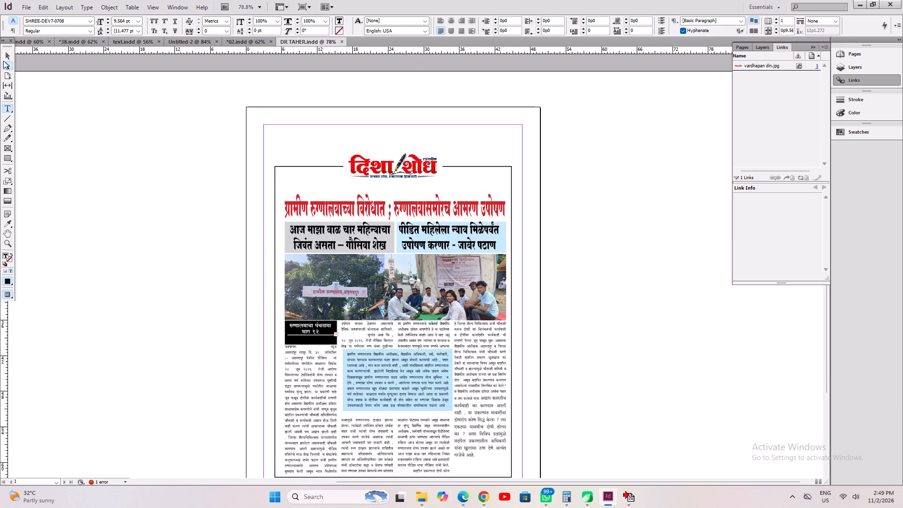
{"action": "left_click", "coordinate": [397, 180], "text": "ctrl"}
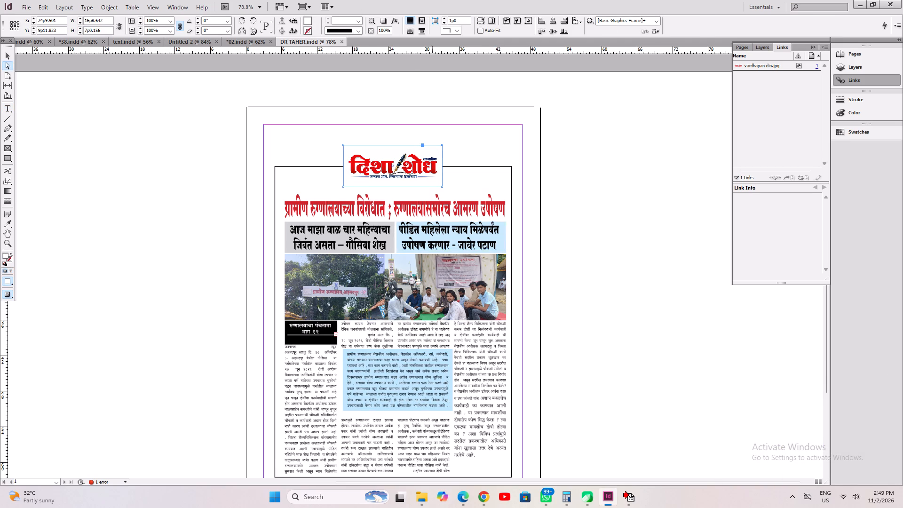
Move the दिशा शोध masthead logo off the page onto the pasteboard beside its upper right corner.
{"action": "left_click", "coordinate": [8, 52]}
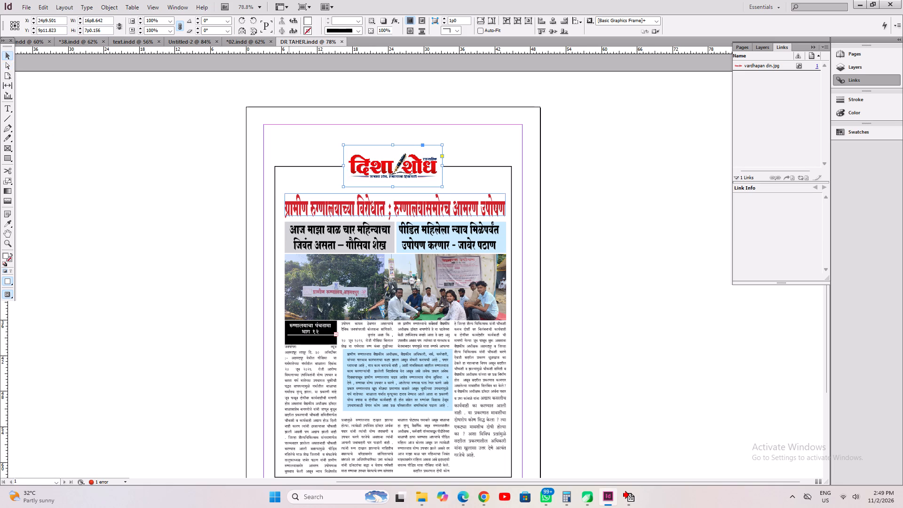
{"action": "left_click", "coordinate": [192, 188]}
{"action": "left_click", "coordinate": [409, 164]}
{"action": "left_click_drag", "start_coordinate": [421, 172], "coordinate": [624, 131]}
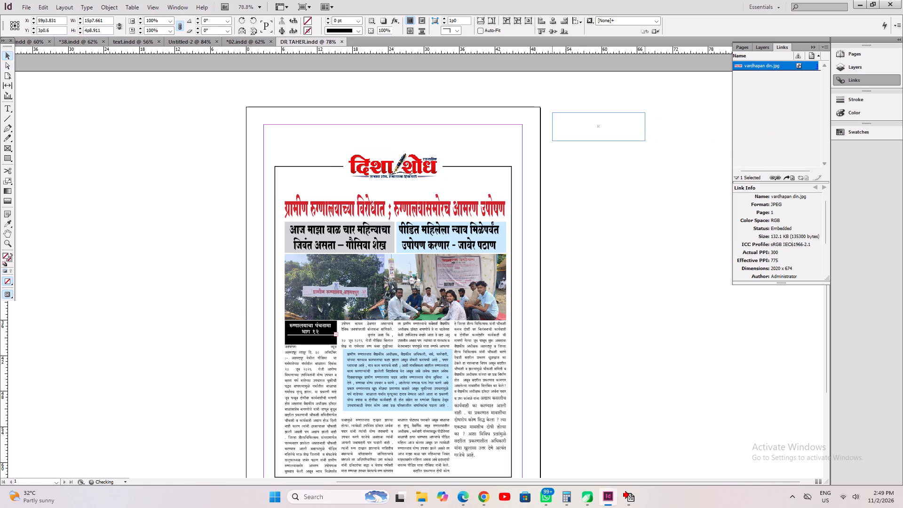
{"action": "left_click_drag", "start_coordinate": [624, 131], "coordinate": [617, 116]}
Delete the border frame, headline, subheadings, photos and article text from the page.
{"action": "left_click_drag", "start_coordinate": [228, 139], "coordinate": [540, 398]}
{"action": "key", "text": "Delete"}
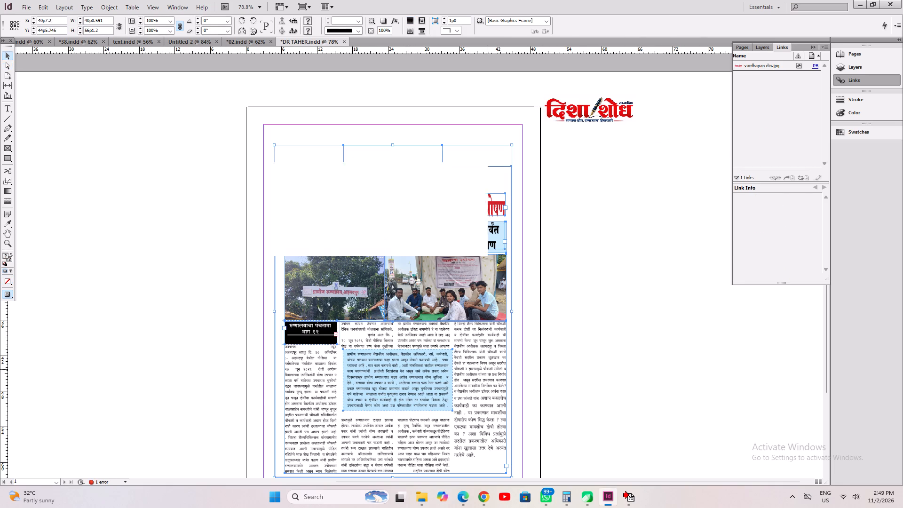
Move the दिशा शोध masthead logo from the pasteboard back to the top centre of the emptied page.
{"action": "left_click_drag", "start_coordinate": [586, 124], "coordinate": [373, 169]}
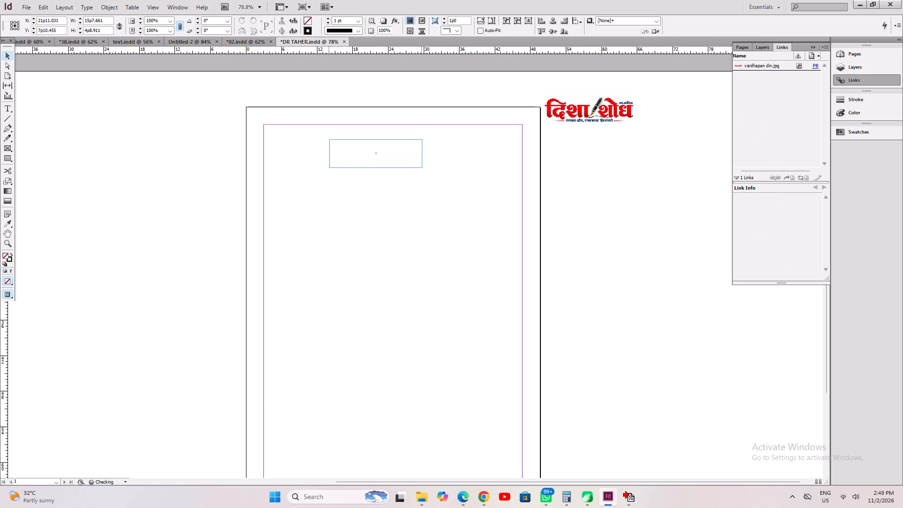
Move the दिशा शोध masthead logo down inside the page's top margin, undoing the trial stretch of its frame.
{"action": "left_click_drag", "start_coordinate": [373, 169], "coordinate": [380, 171]}
{"action": "left_click_drag", "start_coordinate": [383, 121], "coordinate": [384, 173]}
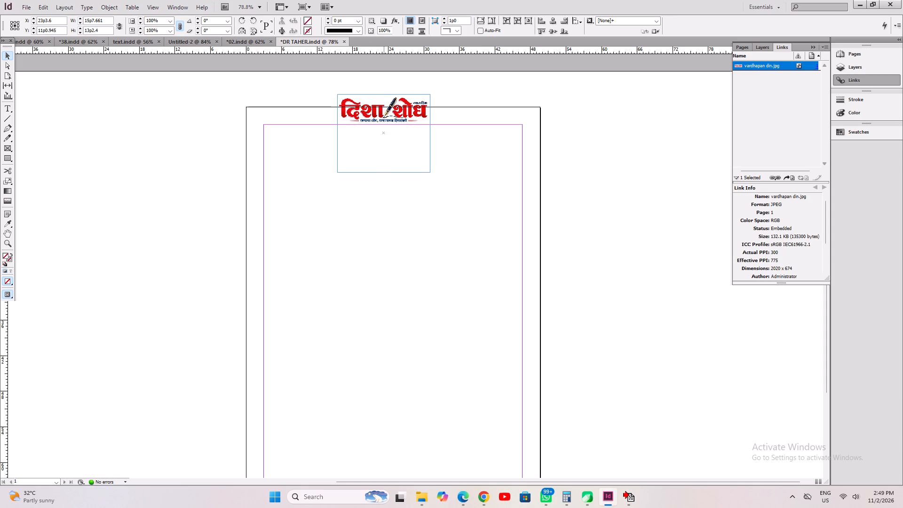
{"action": "key", "text": "ctrl+z"}
{"action": "left_click_drag", "start_coordinate": [416, 119], "coordinate": [417, 192]}
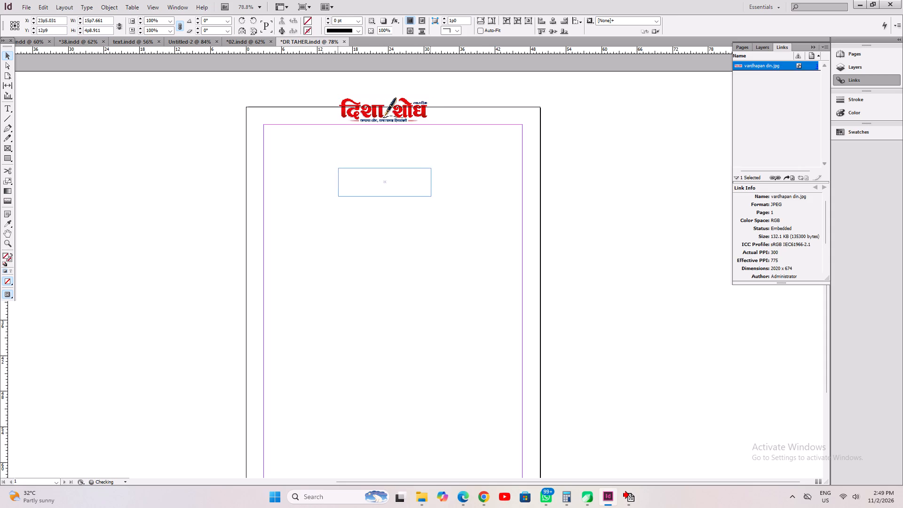
{"action": "left_click_drag", "start_coordinate": [417, 192], "coordinate": [422, 181]}
Enlarge the masthead logo with its frame to about 37 picas wide by 11 picas high, undoing the stray image shift.
{"action": "left_click_drag", "start_coordinate": [388, 184], "coordinate": [389, 195], "text": "ctrl+shift"}
{"action": "left_click_drag", "start_coordinate": [388, 195], "coordinate": [390, 214], "text": "ctrl+shift"}
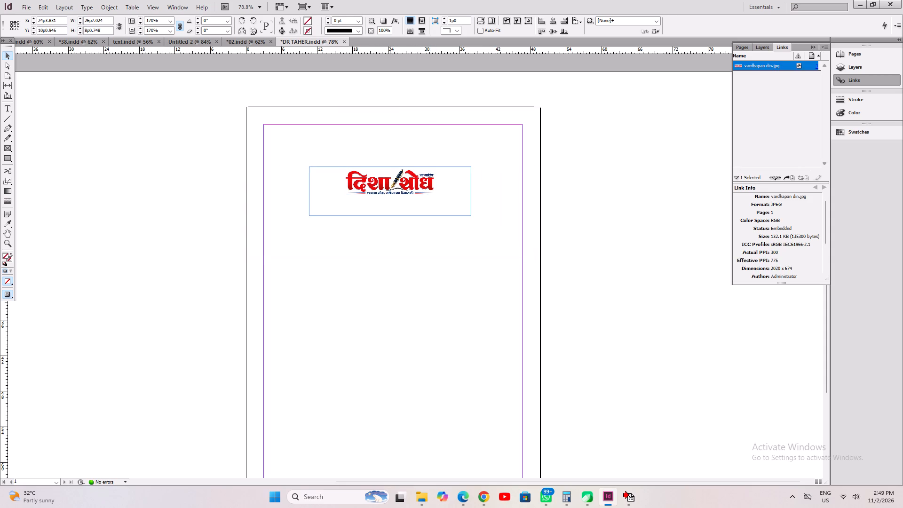
{"action": "left_click_drag", "start_coordinate": [390, 214], "coordinate": [390, 232], "text": "ctrl+shift"}
{"action": "left_click_drag", "start_coordinate": [387, 205], "coordinate": [390, 178], "text": "shift"}
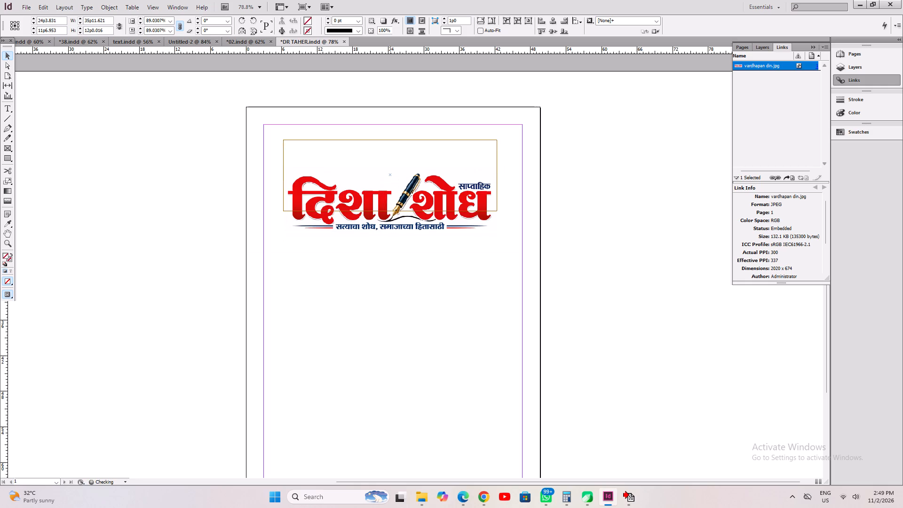
{"action": "key", "text": "ctrl+z"}
{"action": "left_click_drag", "start_coordinate": [389, 239], "coordinate": [388, 230], "text": "ctrl+shift"}
Move the enlarged masthead logo up, centred just below the page's top margin line, and deselect it.
{"action": "left_click", "coordinate": [569, 320]}
{"action": "left_click", "coordinate": [382, 245]}
{"action": "left_click", "coordinate": [383, 217]}
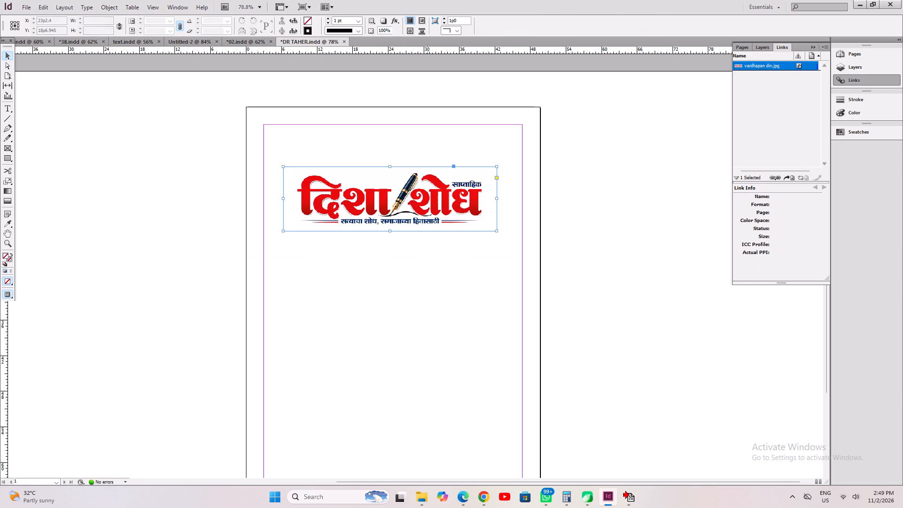
{"action": "left_click_drag", "start_coordinate": [428, 214], "coordinate": [434, 186], "text": "shift"}
{"action": "double_click", "coordinate": [470, 294]}
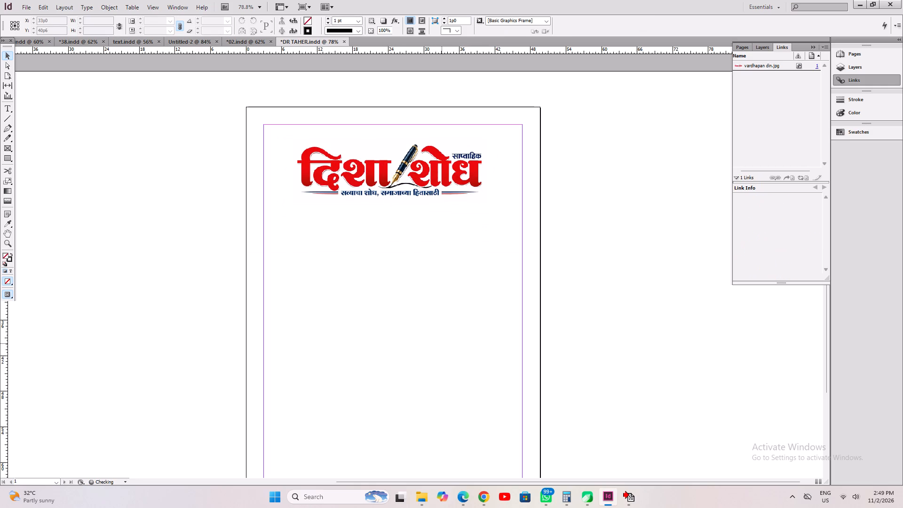
{"action": "scroll", "coordinate": [451, 310], "scroll_direction": "down", "scroll_amount": 4}
{"action": "scroll", "coordinate": [451, 316], "scroll_direction": "up", "scroll_amount": 2}
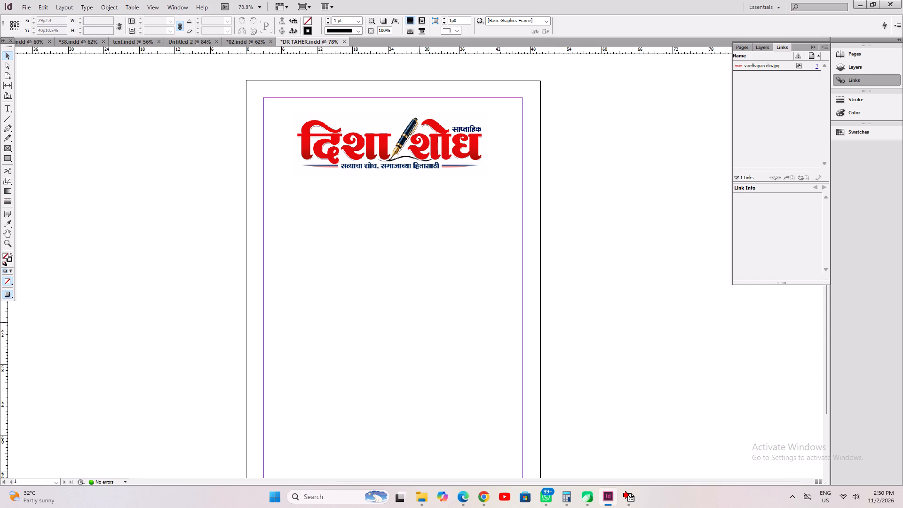
Shift the masthead logo toward the page's left margin and scale it down proportionally from its right side.
{"action": "left_click", "coordinate": [416, 281]}
{"action": "left_click", "coordinate": [371, 243]}
{"action": "left_click", "coordinate": [344, 149]}
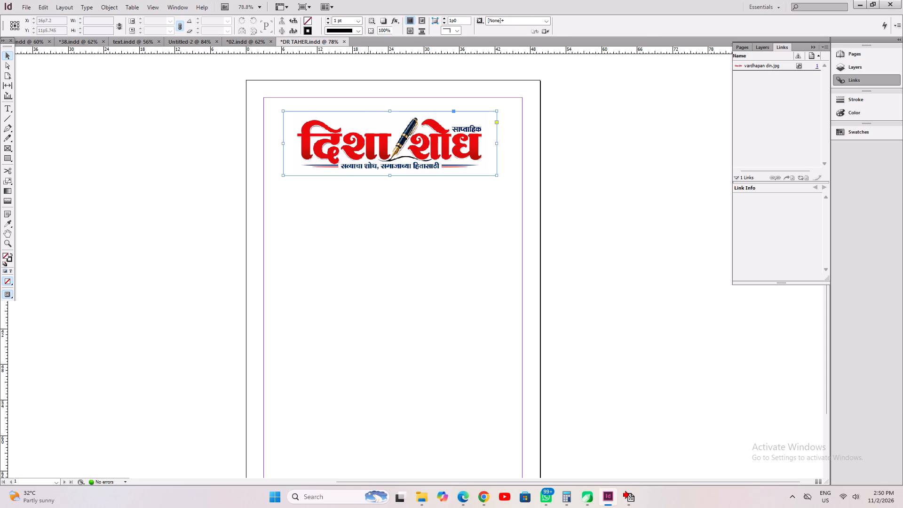
{"action": "left_click_drag", "start_coordinate": [407, 163], "coordinate": [394, 164], "text": "ctrl+shift"}
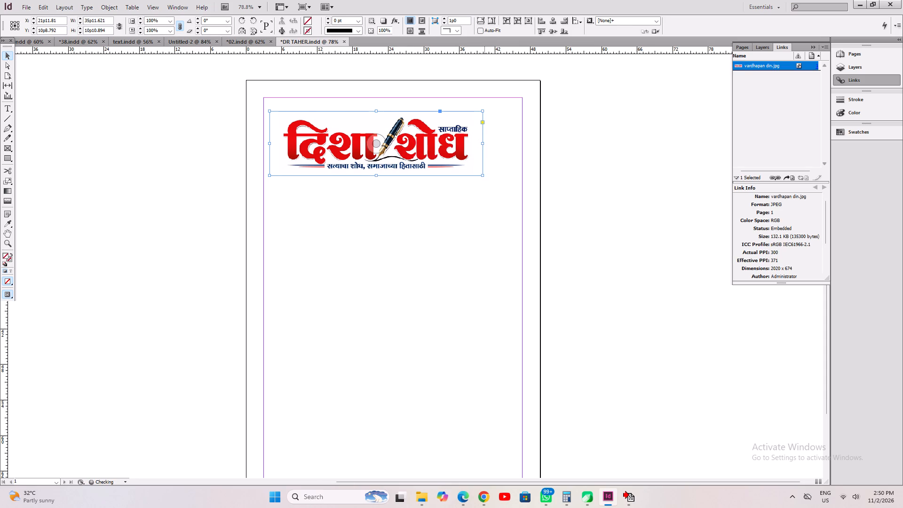
{"action": "left_click_drag", "start_coordinate": [483, 144], "coordinate": [447, 157], "text": "ctrl+shift"}
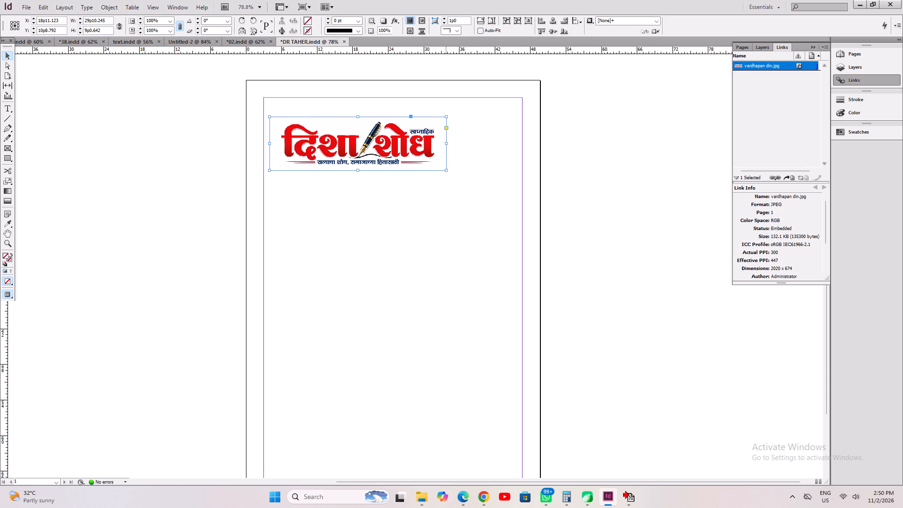
{"action": "left_click_drag", "start_coordinate": [446, 144], "coordinate": [433, 151], "text": "ctrl+shift"}
{"action": "left_click_drag", "start_coordinate": [410, 235], "coordinate": [410, 240]}
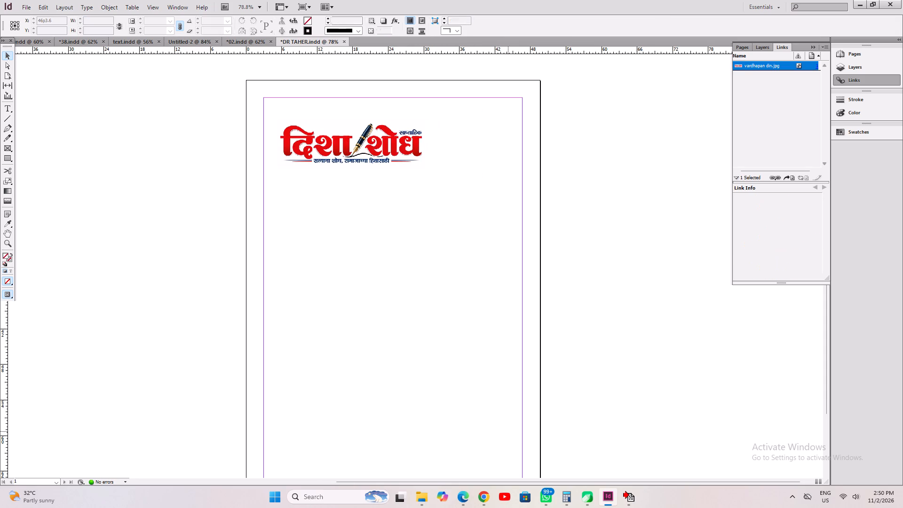
Switch to CorelDRAW, select all the header objects of the नयन वृत्तवाहिनी letterhead on Page 1, and return to InDesign.
{"action": "left_click", "coordinate": [581, 501]}
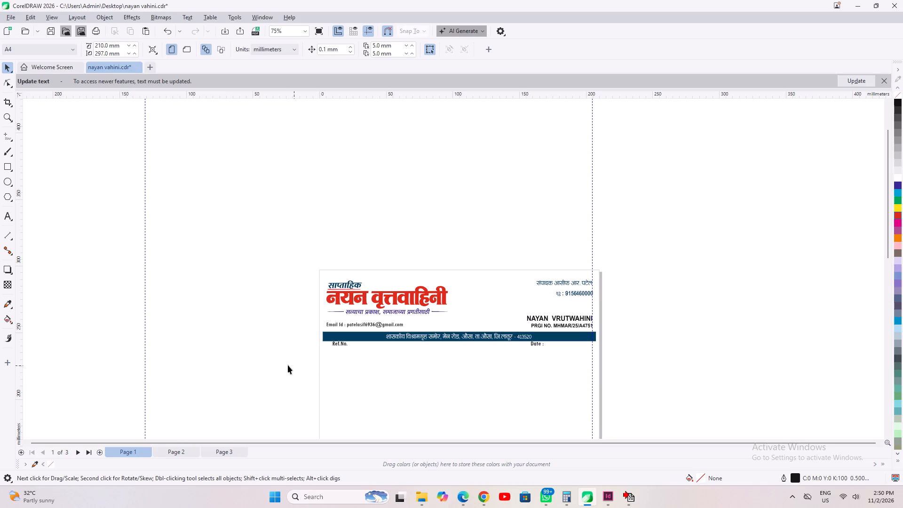
{"action": "left_click", "coordinate": [288, 365]}
{"action": "left_click_drag", "start_coordinate": [223, 241], "coordinate": [655, 428]}
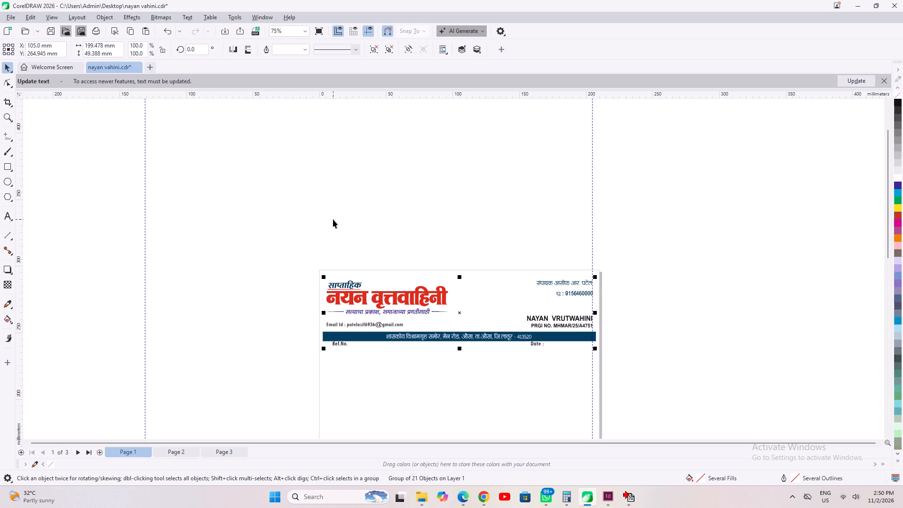
{"action": "left_click", "coordinate": [618, 497]}
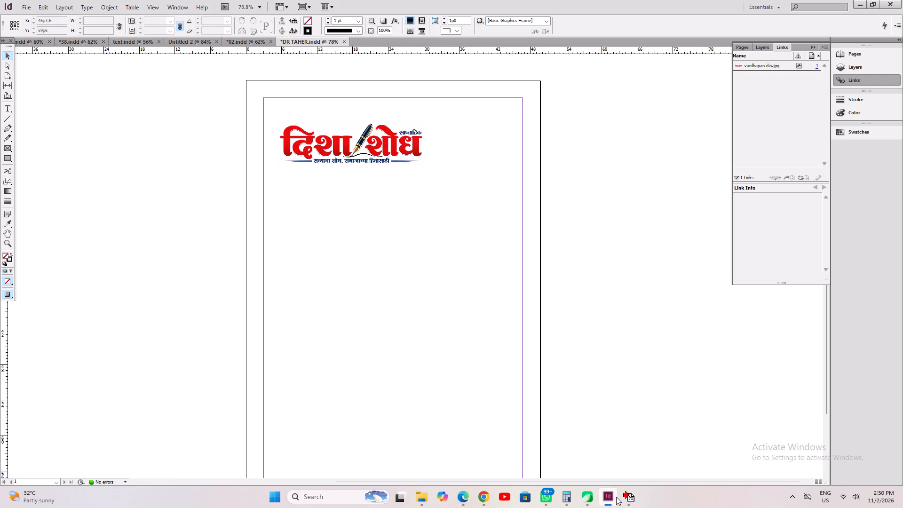